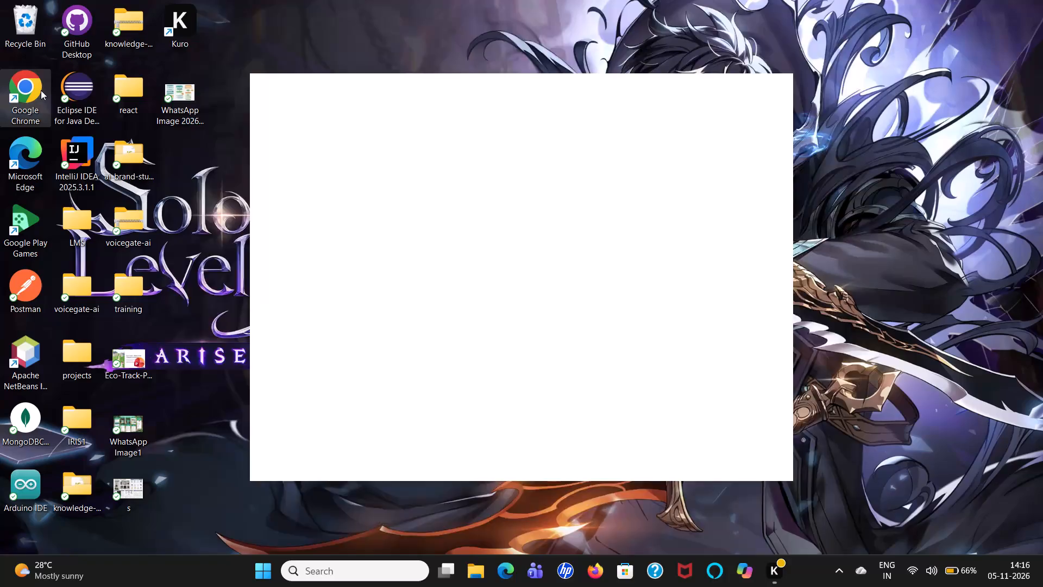
Search Google for canva in a Chrome window and open the Canva account login result.
click(598, 404)
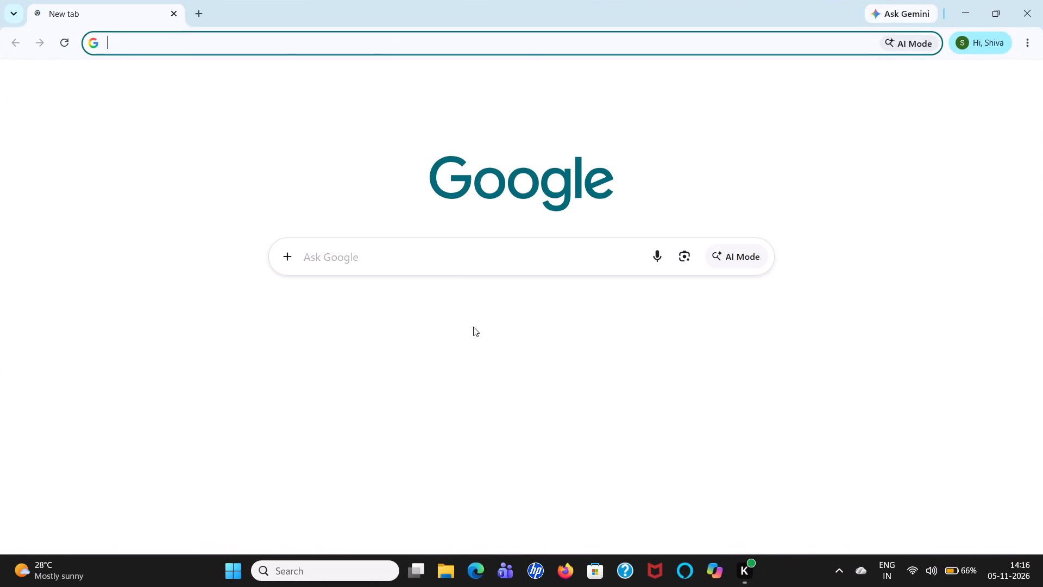
click(455, 266)
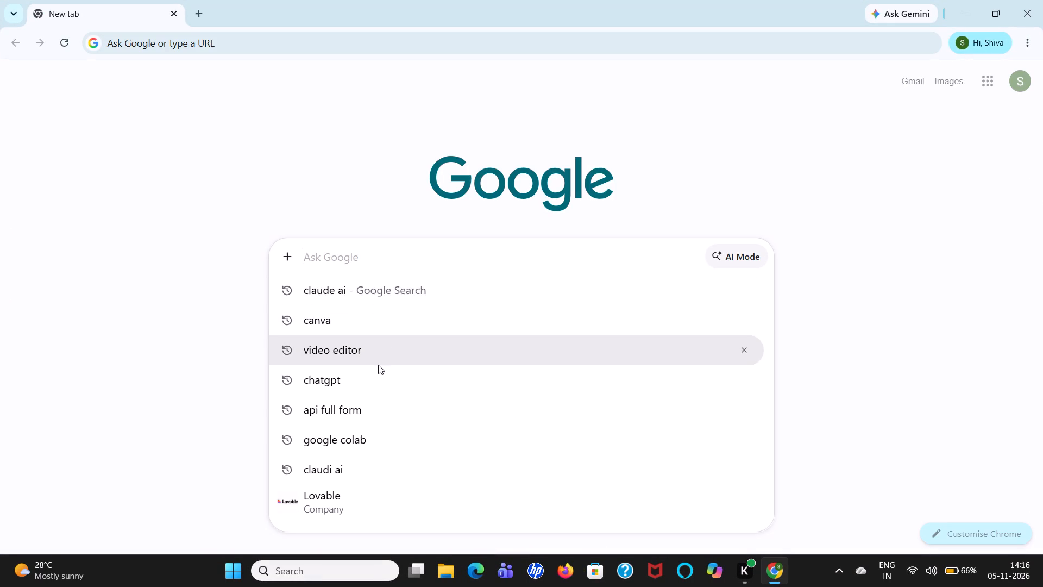
click(356, 330)
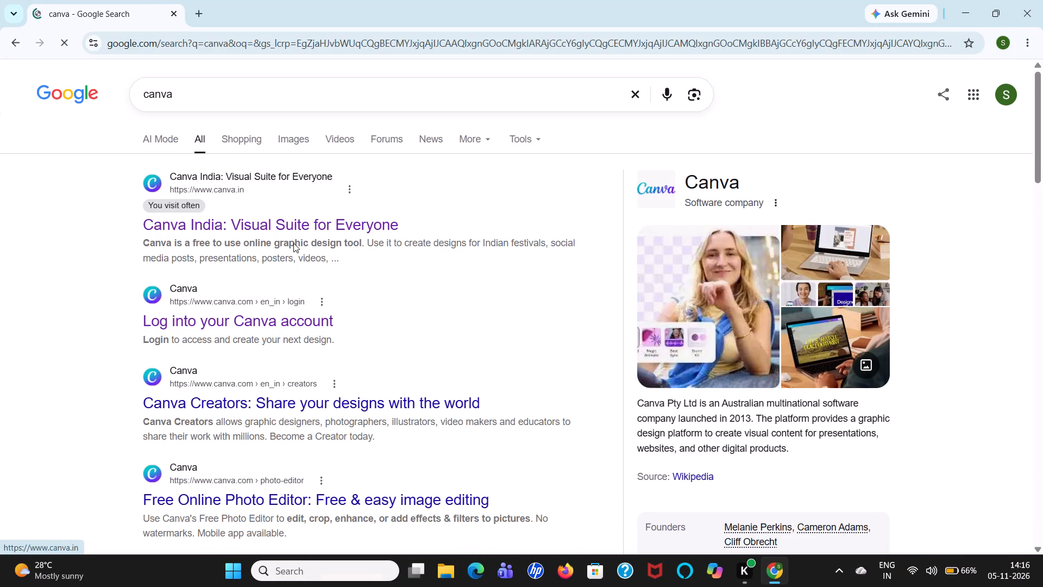
click(270, 317)
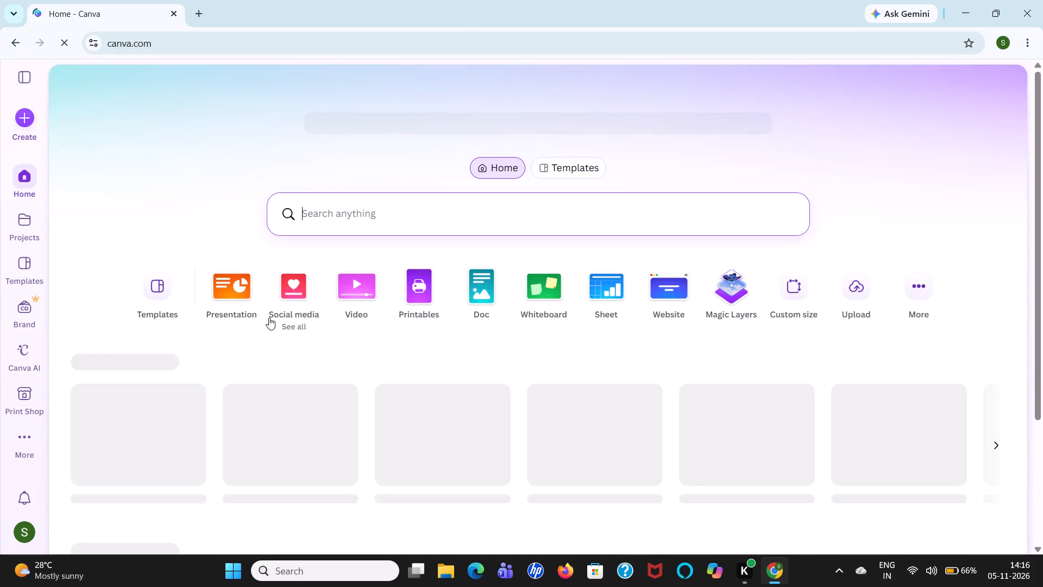
Create a new blank presentation design.
click(231, 301)
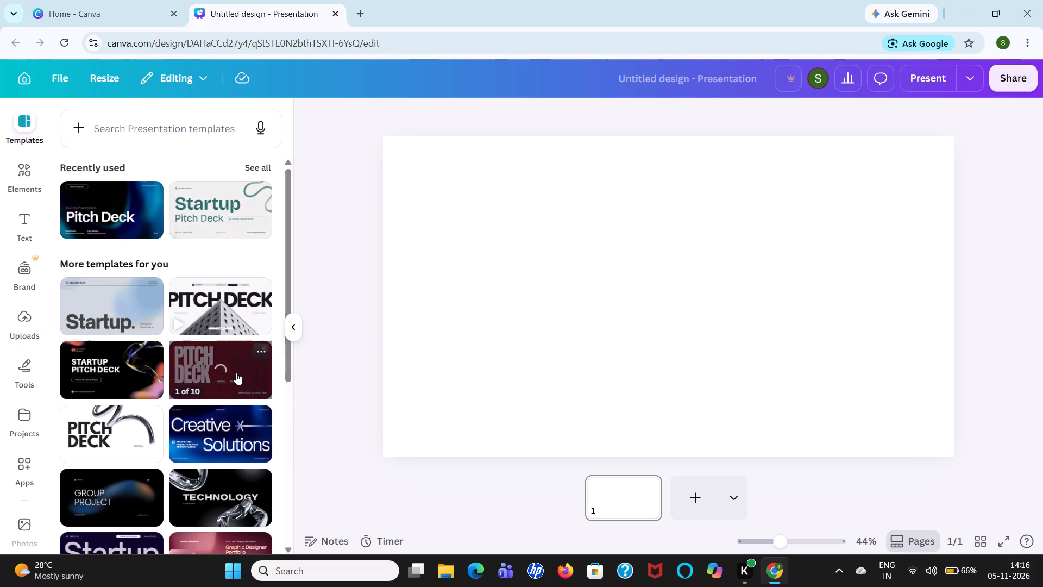
Browse the suggested presentation templates for a suitable design.
scroll(219, 329, down, 7)
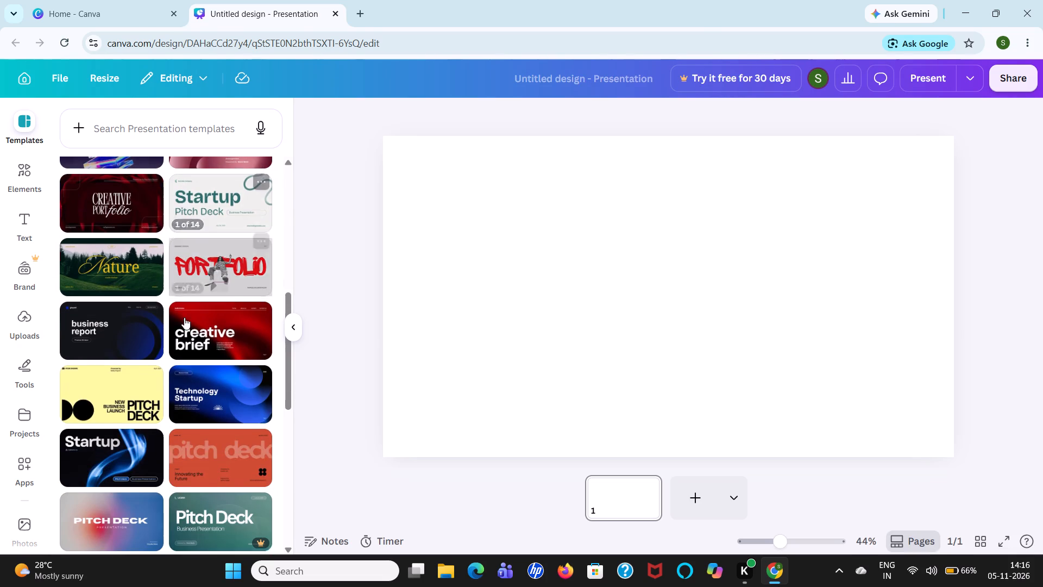
scroll(184, 317, down, 1)
scroll(184, 317, up, 1)
scroll(185, 319, down, 4)
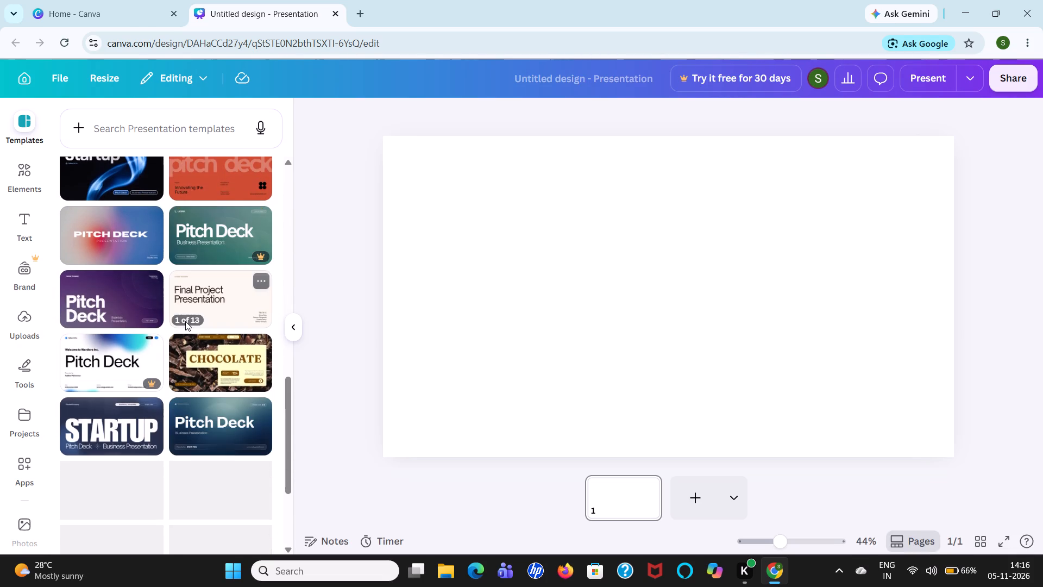
scroll(185, 321, down, 1)
scroll(185, 321, up, 3)
scroll(185, 321, down, 3)
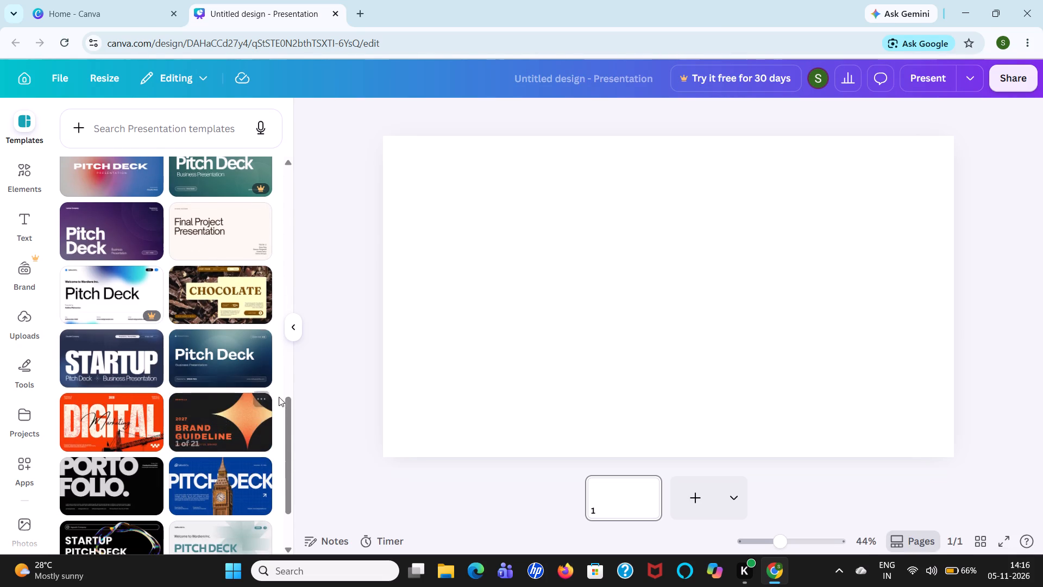
drag(288, 409, 267, 440)
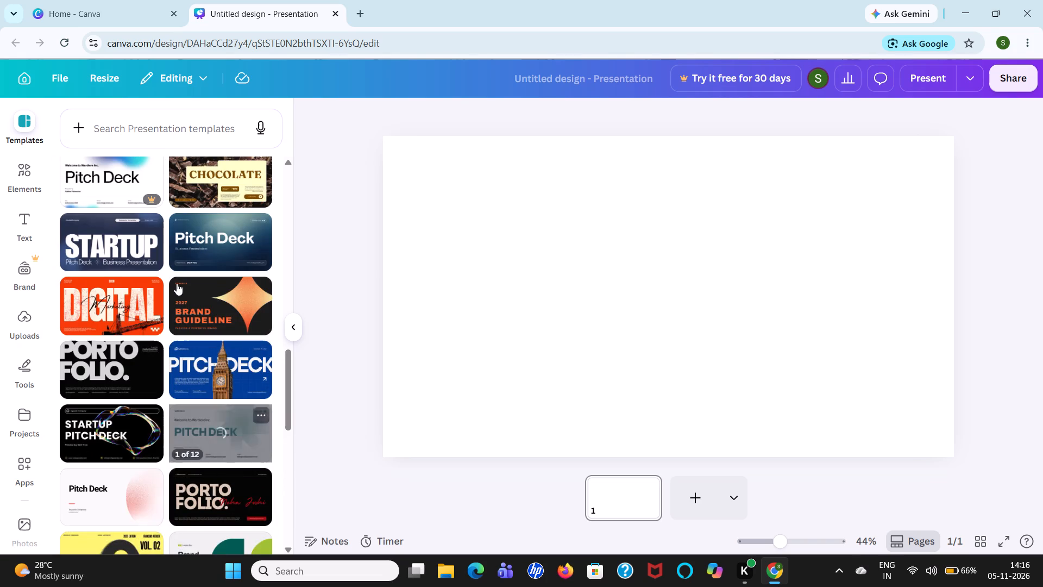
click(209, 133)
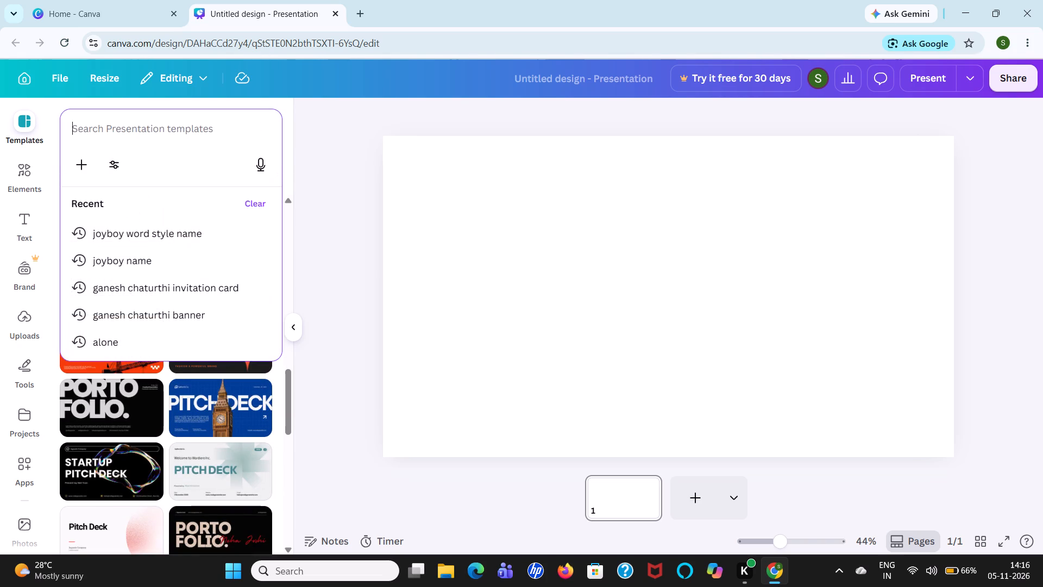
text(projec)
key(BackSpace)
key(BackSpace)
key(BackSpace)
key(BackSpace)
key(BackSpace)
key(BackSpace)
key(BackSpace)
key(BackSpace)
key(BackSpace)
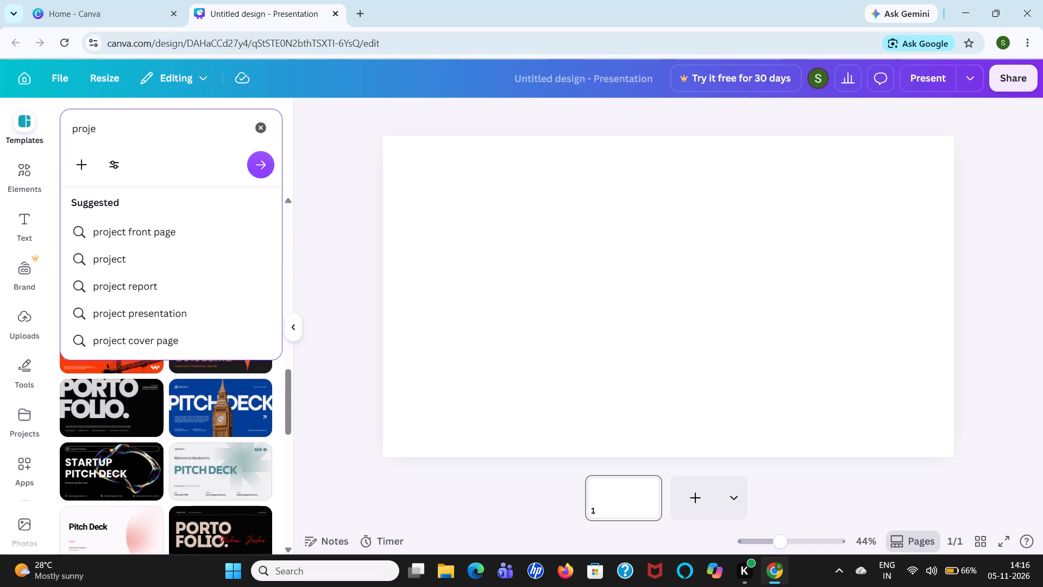
Search the presentation templates for the suggested term plastic waste.
text(pla)
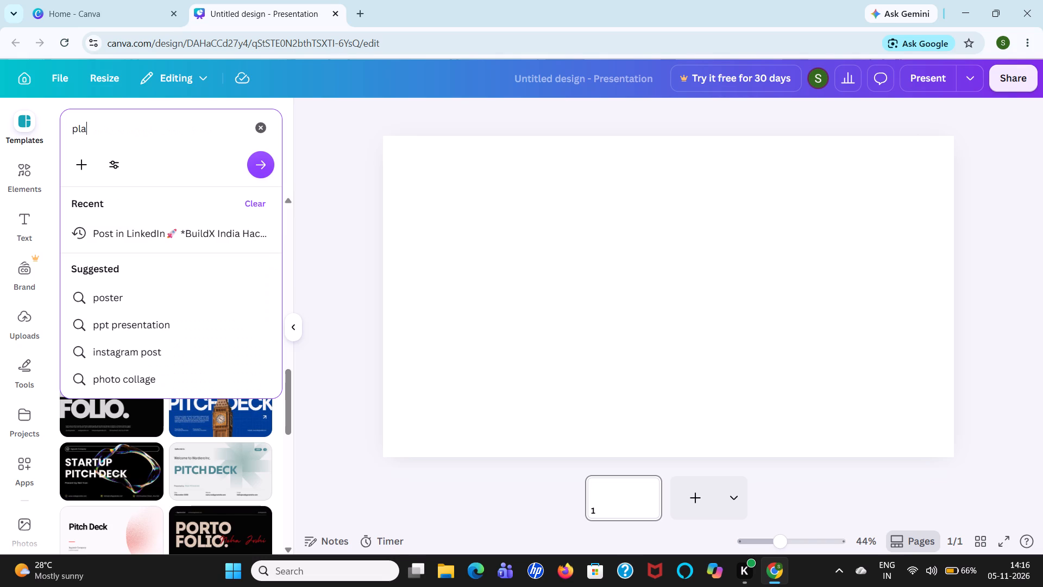
text(stic)
key(space)
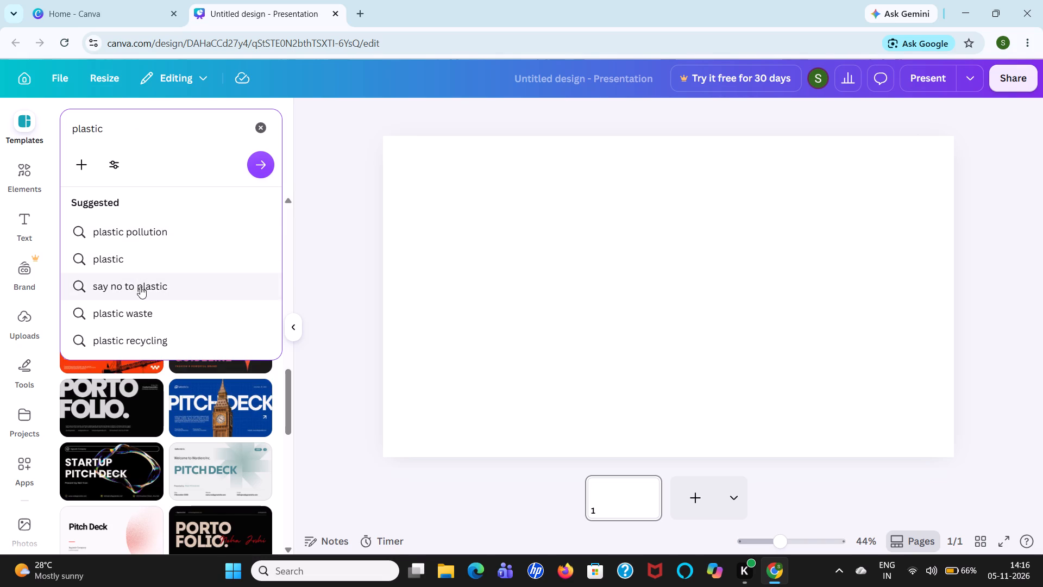
click(150, 310)
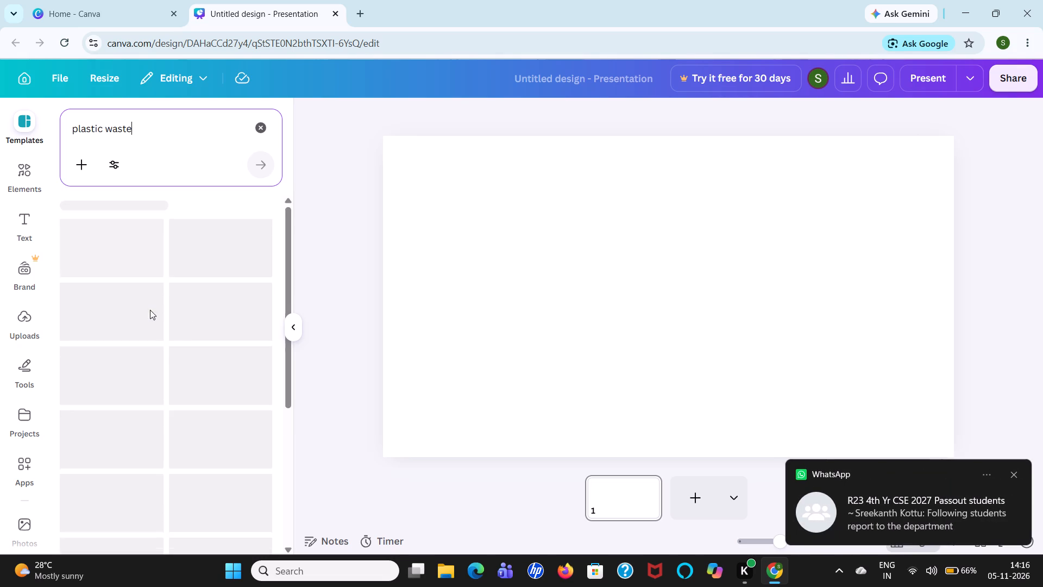
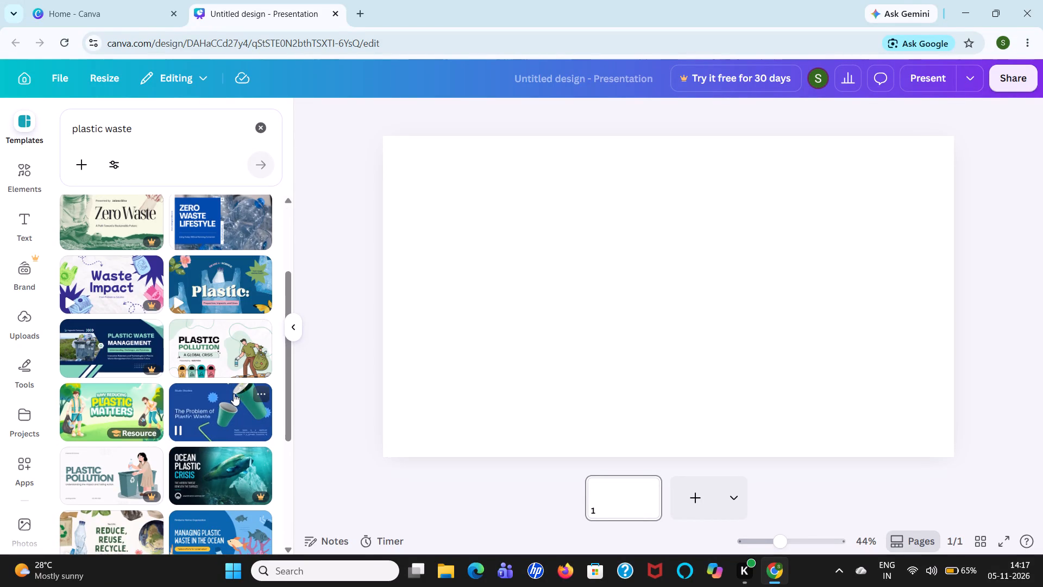
Apply all 11 pages of the Green Illustrated Plastic Pollution Presentation template to the blank design.
click(231, 360)
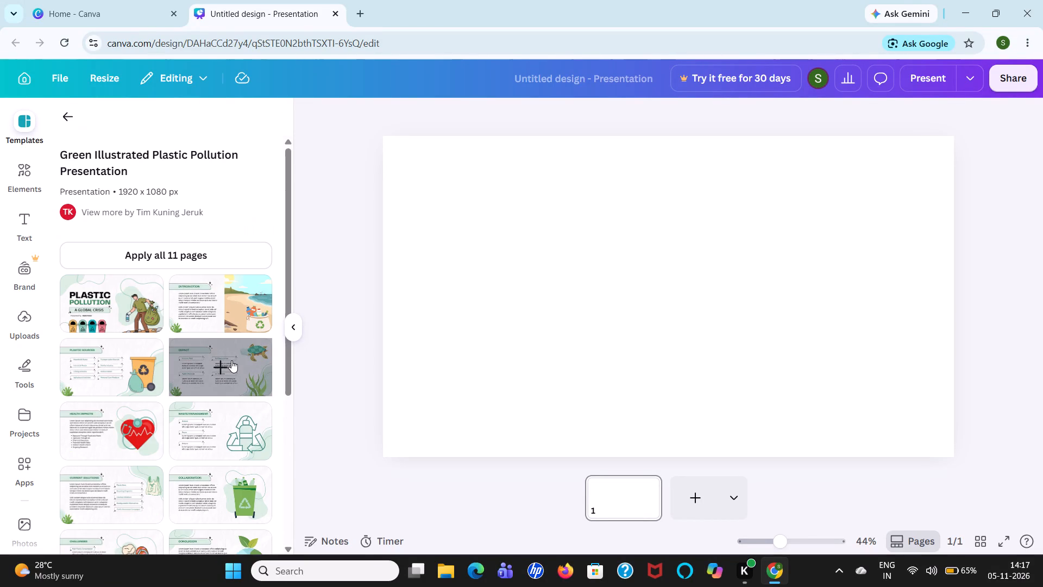
click(121, 304)
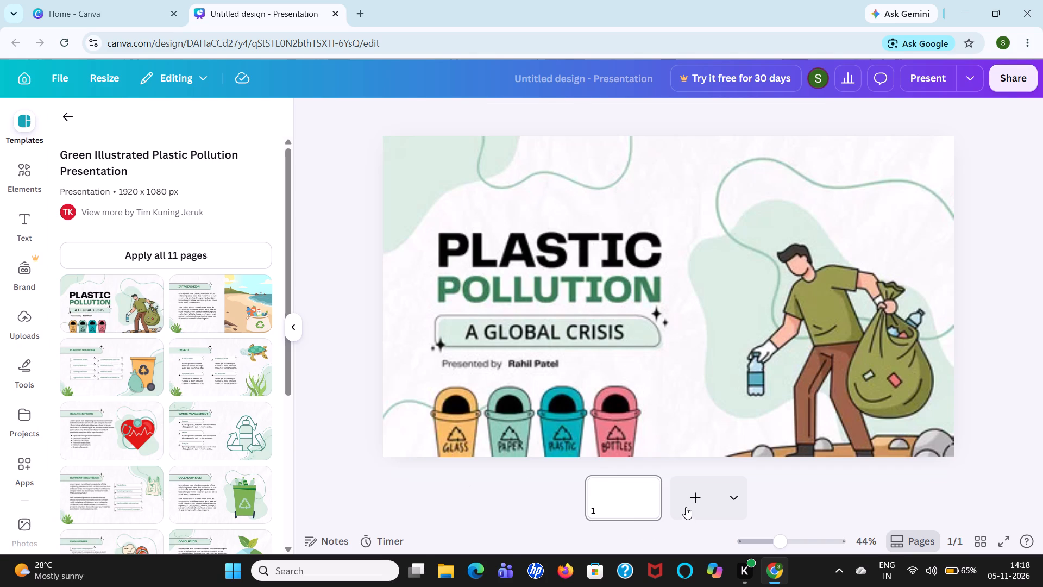
click(196, 252)
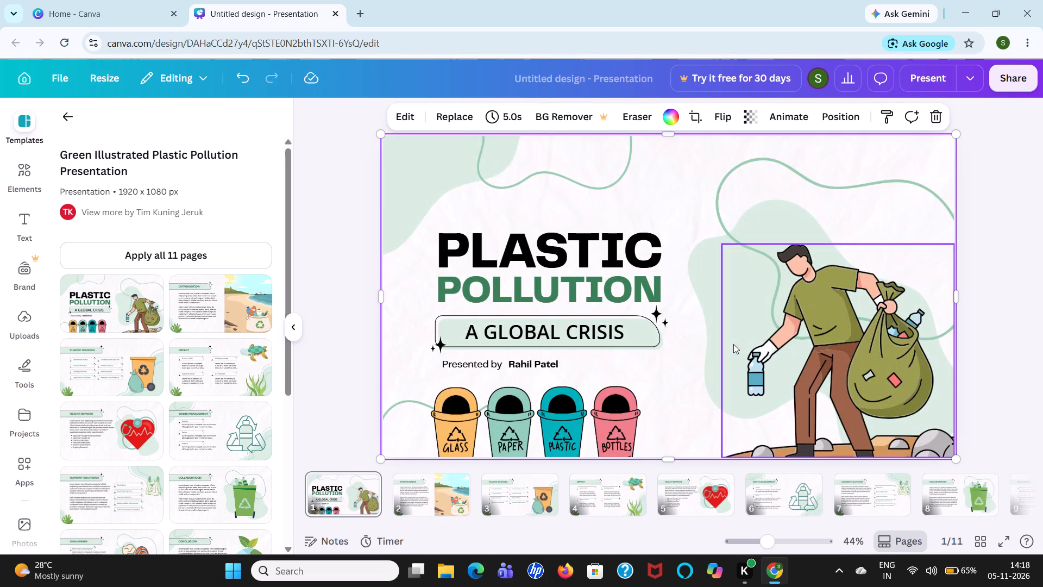
Move the illustration of the man collecting bottles up and to the left on the cover page.
drag(824, 328, 806, 310)
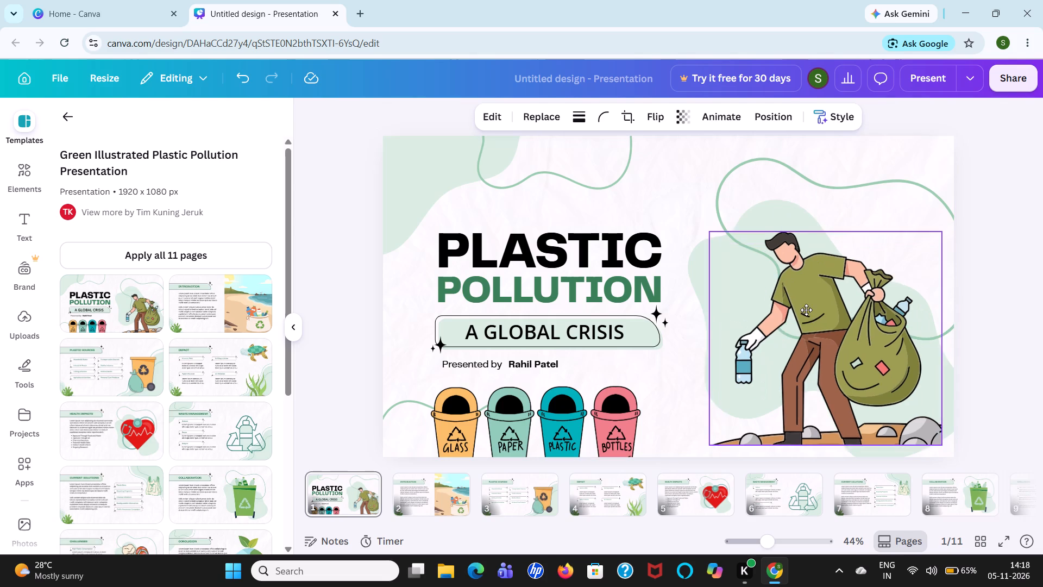
drag(806, 310, 805, 300)
Move the PLASTIC and POLLUTION title lines and the A GLOBAL CRISIS banner with its text higher on the cover, spacing the title lines apart.
drag(572, 253, 538, 195)
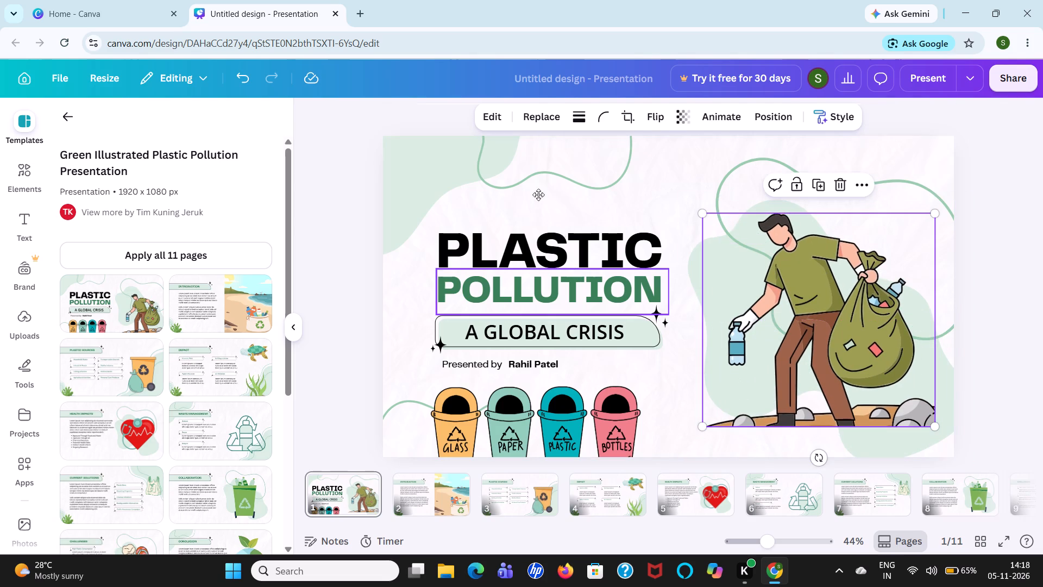
drag(538, 195, 563, 193)
drag(602, 281, 600, 245)
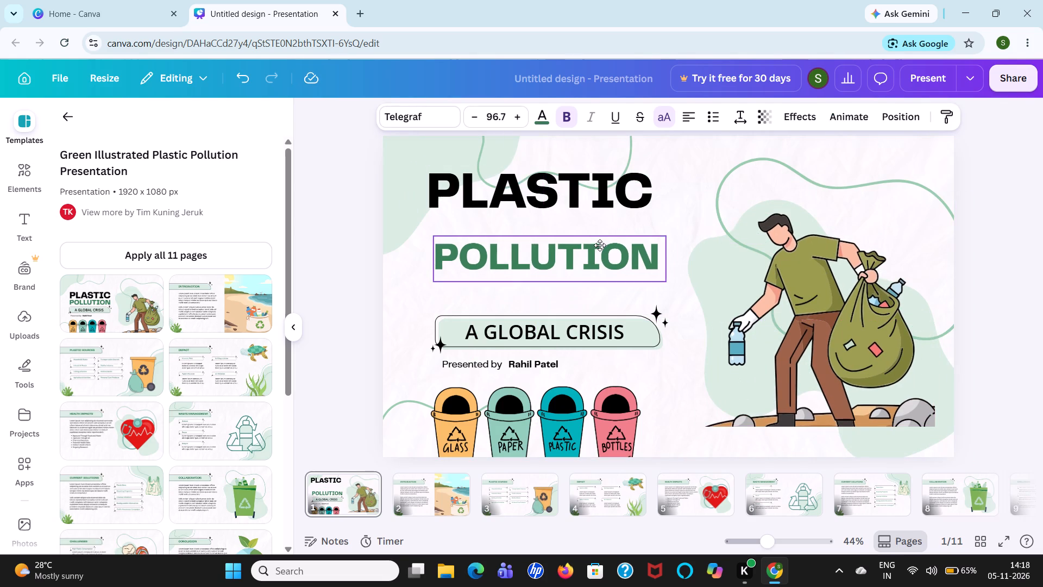
drag(600, 245, 600, 243)
drag(598, 308, 600, 288)
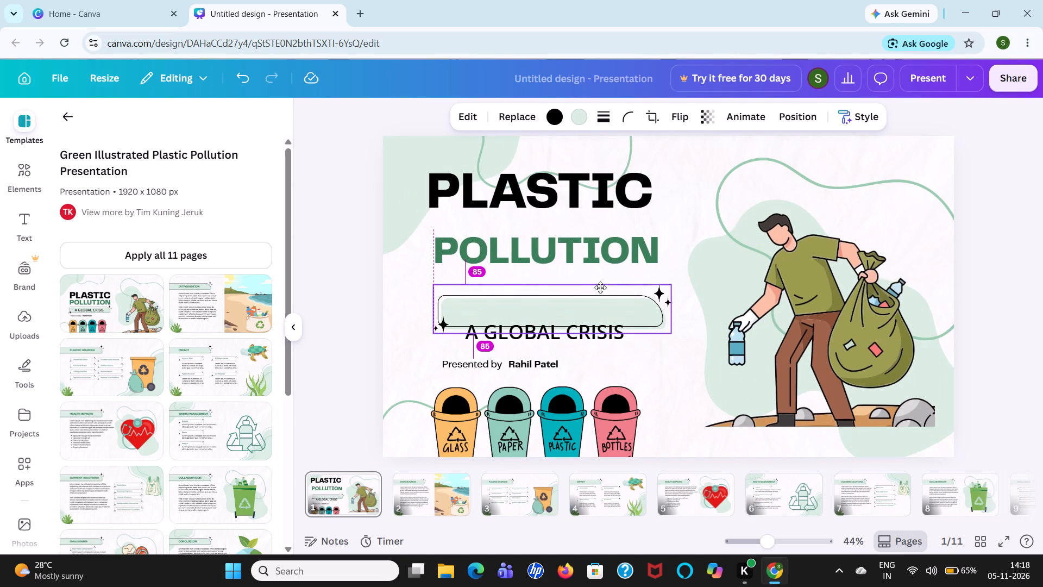
drag(600, 288, 594, 278)
drag(593, 326, 585, 299)
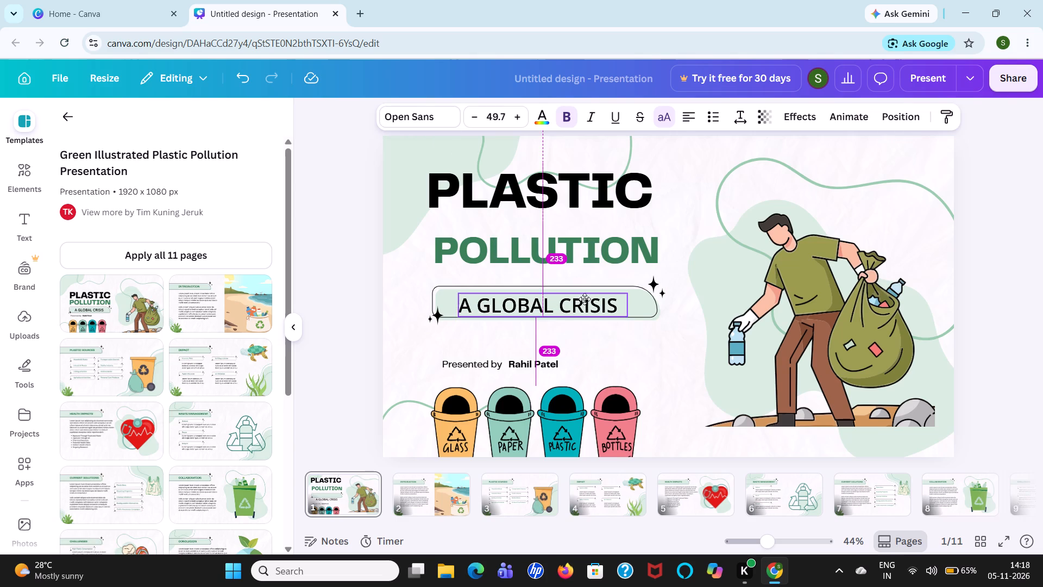
drag(585, 299, 585, 298)
Replace the template's presenter name on the cover with the actual presenter's name.
click(548, 364)
double_click(557, 360)
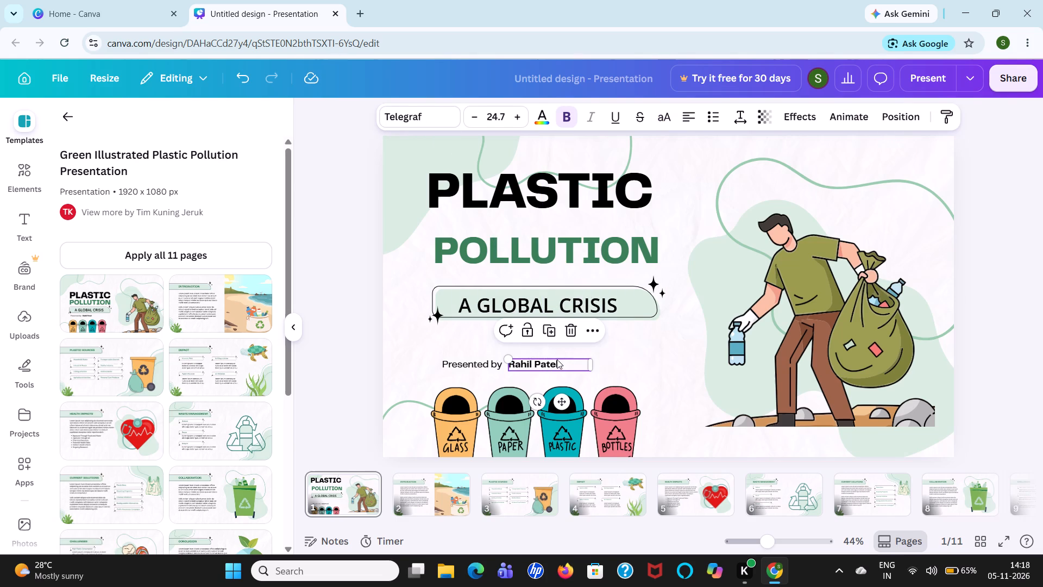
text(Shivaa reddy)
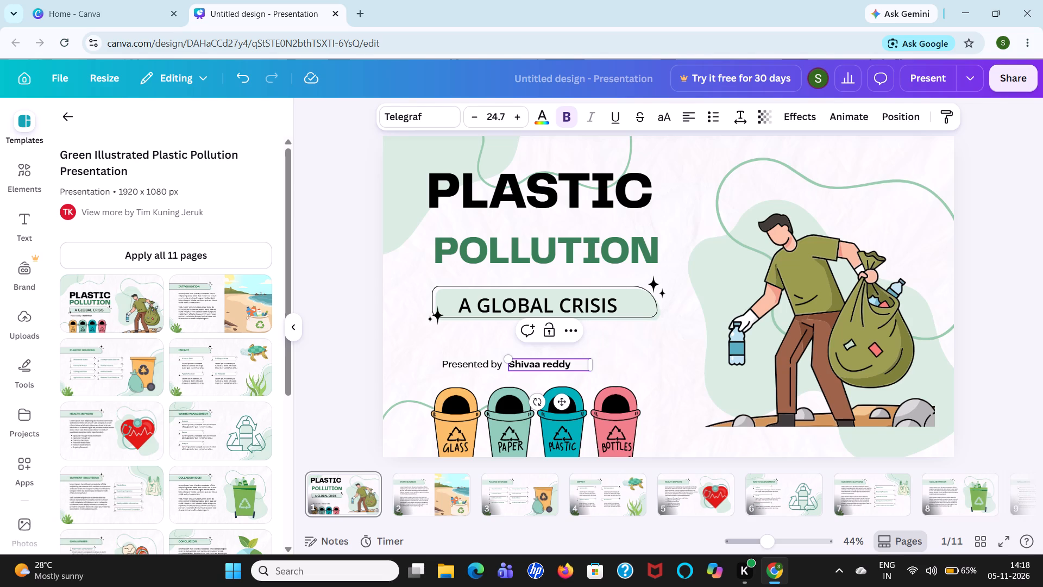
Move the Presented by label and the presenter's name up, closer to the A GLOBAL CRISIS banner.
drag(489, 364, 489, 344)
drag(546, 369, 546, 347)
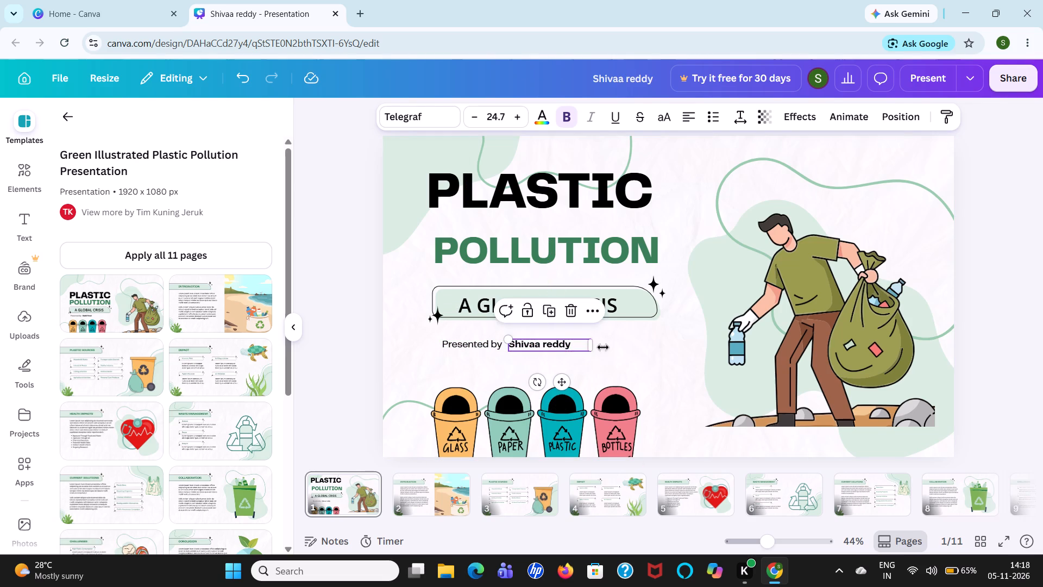
Correct the presenter's name by removing the extra letter from the first name and capitalizing the surname.
click(578, 353)
click(541, 344)
double_click(541, 344)
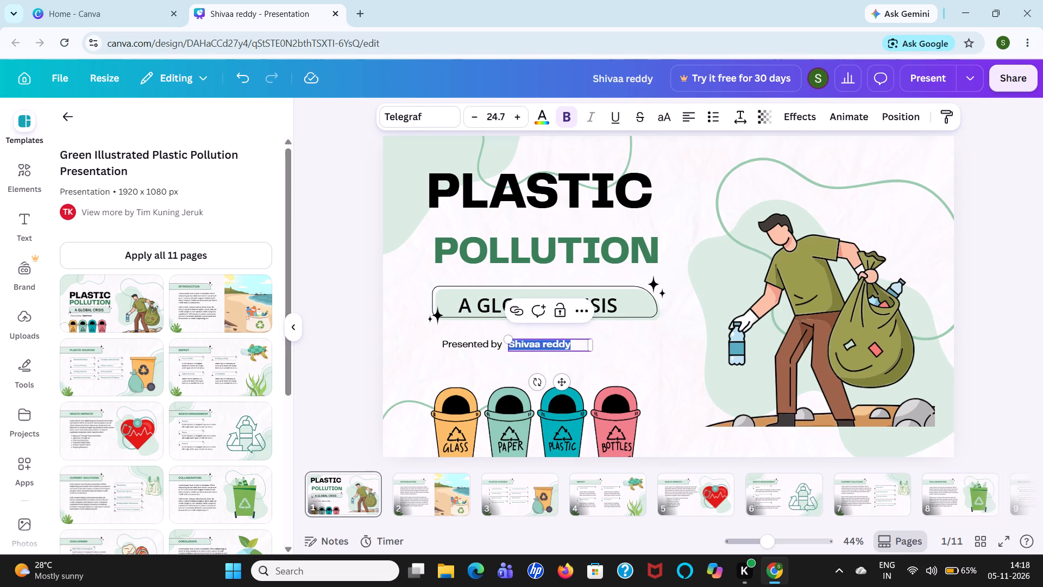
click(541, 344)
key(BackSpace)
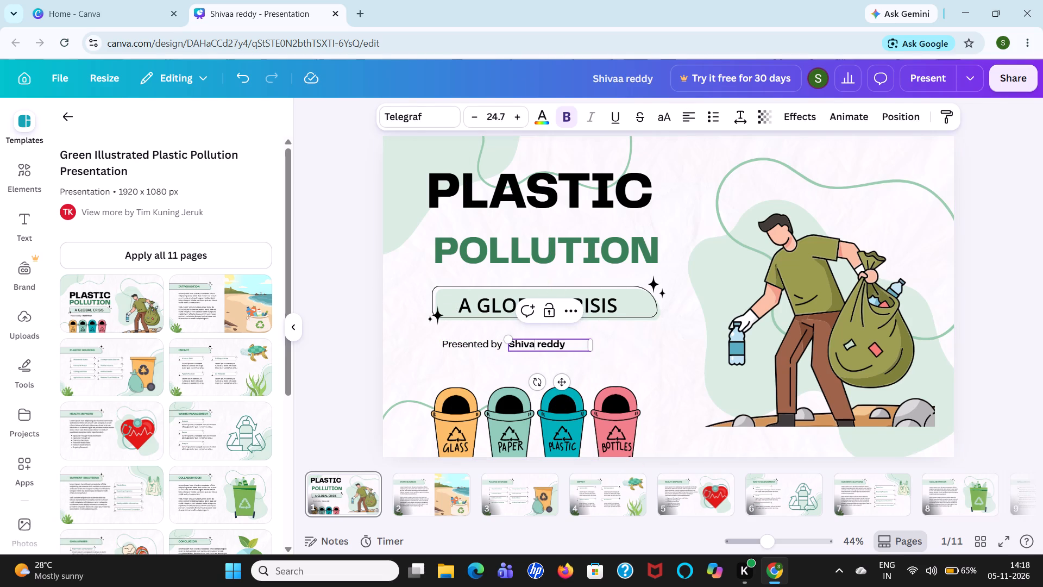
key(Right)
key(Right)
key(BackSpace)
key(shift+r)
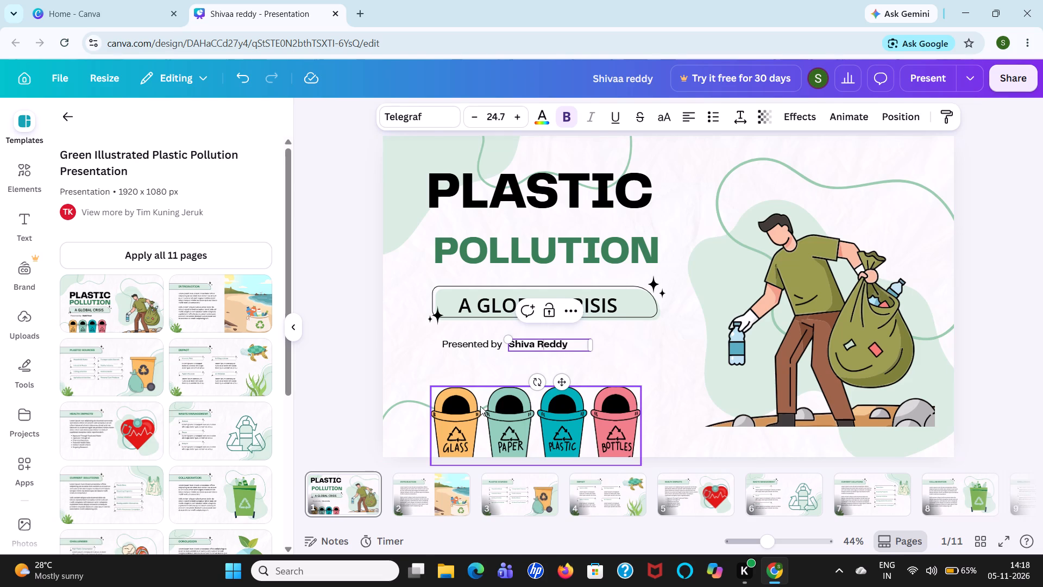
Move the row of four recycling bins up and to the left so it sits fully within the cover page.
drag(470, 408, 456, 388)
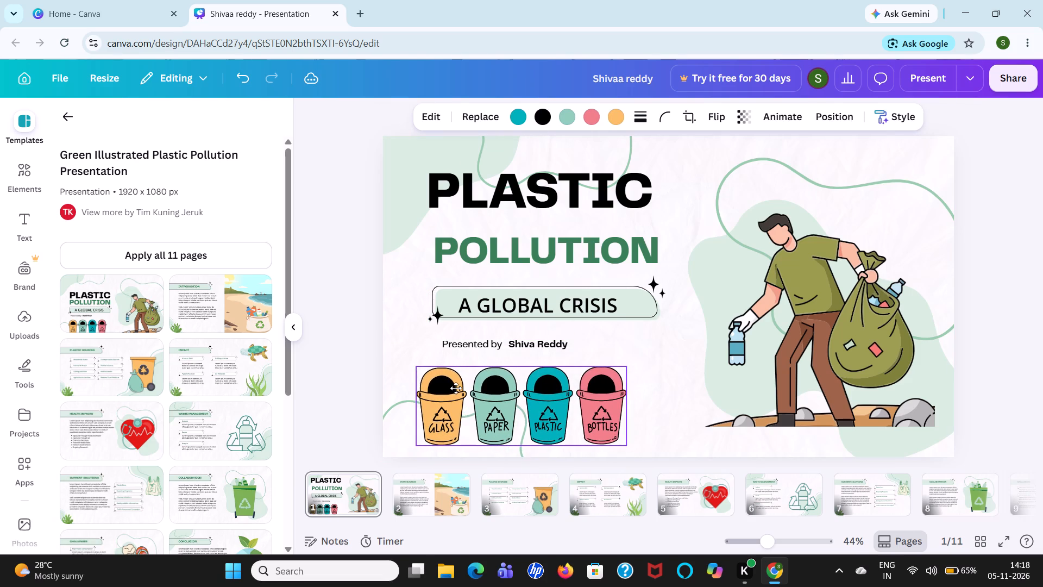
drag(456, 388, 450, 389)
click(650, 373)
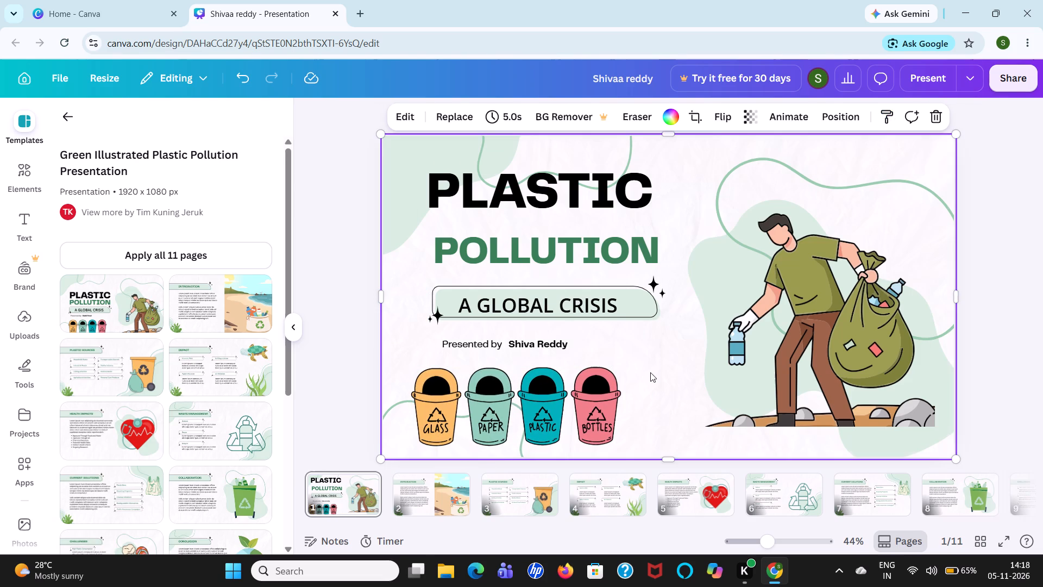
Look at the Introduction page and its placeholder body text, and return to the cover page.
key(Right)
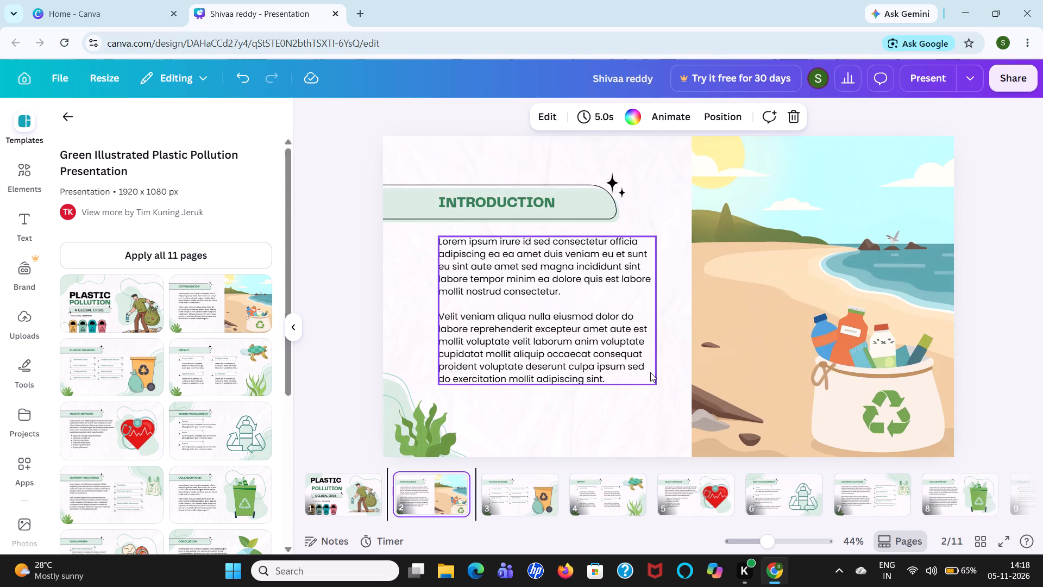
click(581, 349)
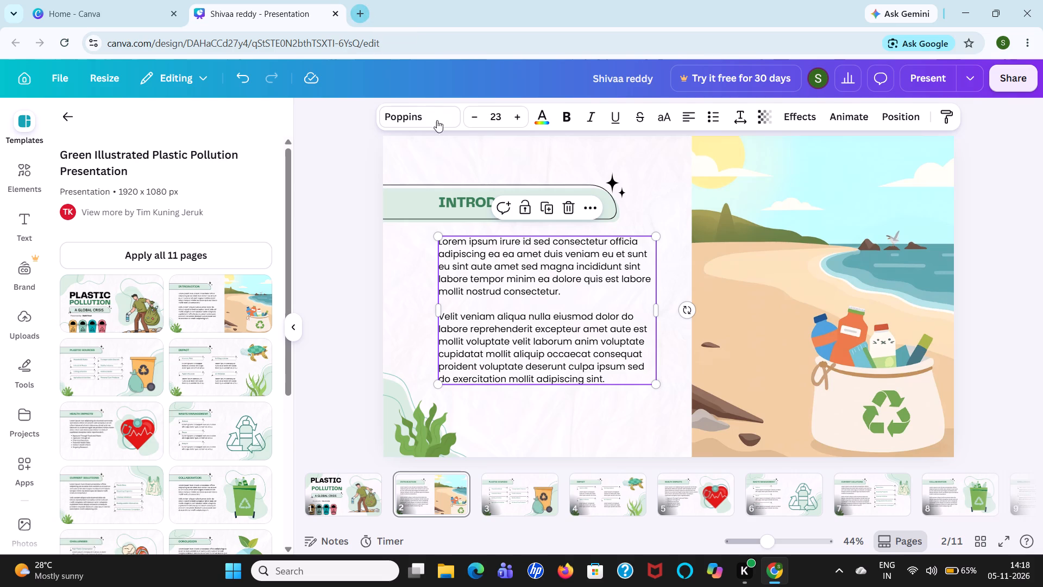
click(332, 474)
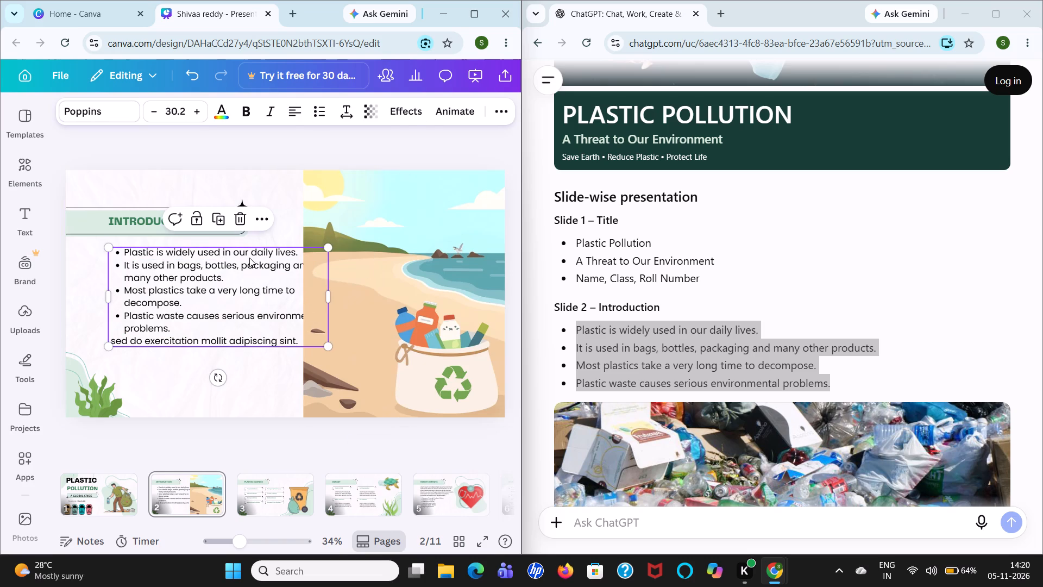
drag(305, 265, 259, 265)
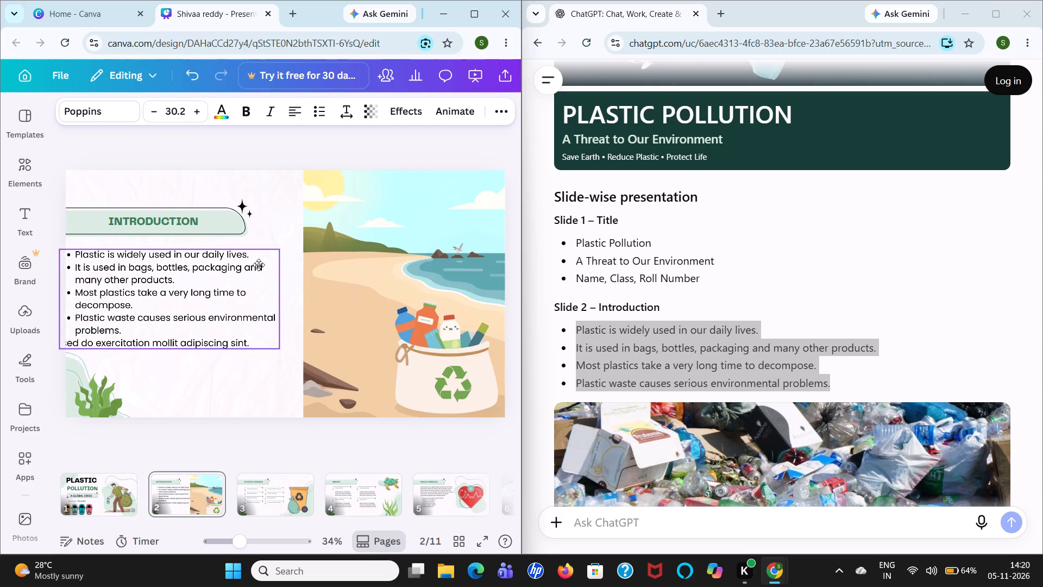
drag(259, 265, 266, 259)
drag(281, 336, 291, 368)
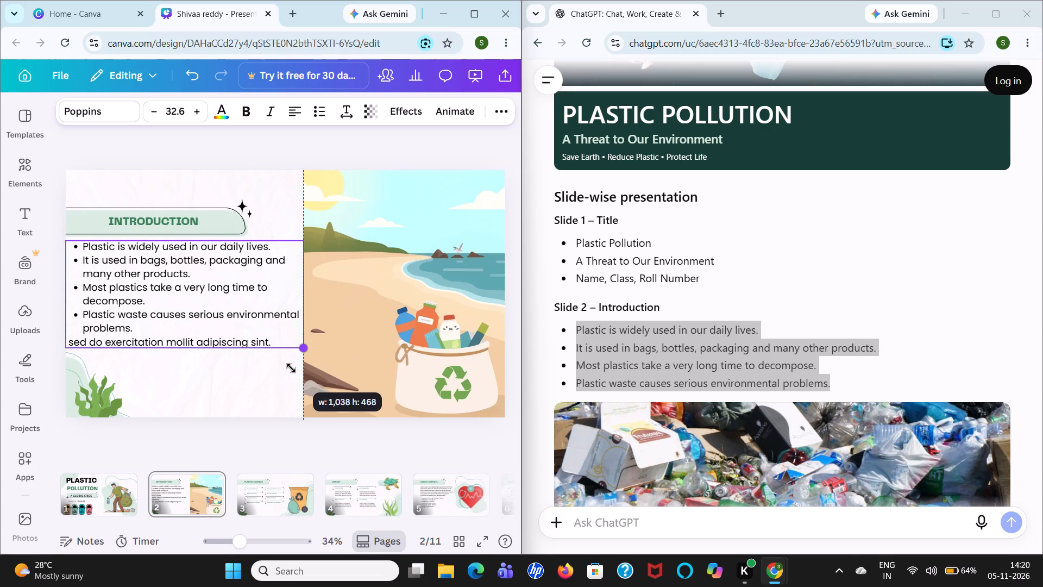
drag(291, 368, 291, 368)
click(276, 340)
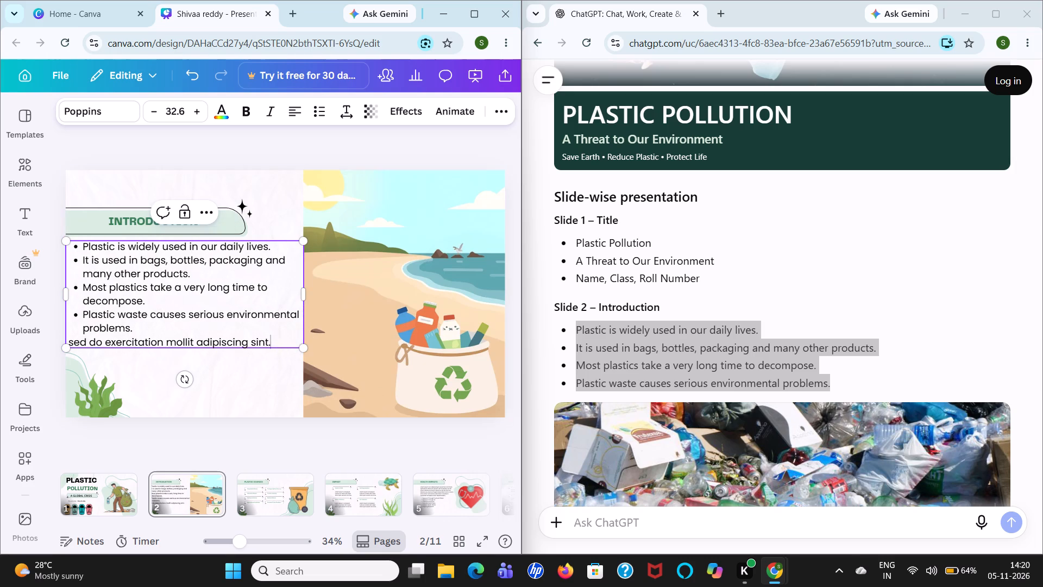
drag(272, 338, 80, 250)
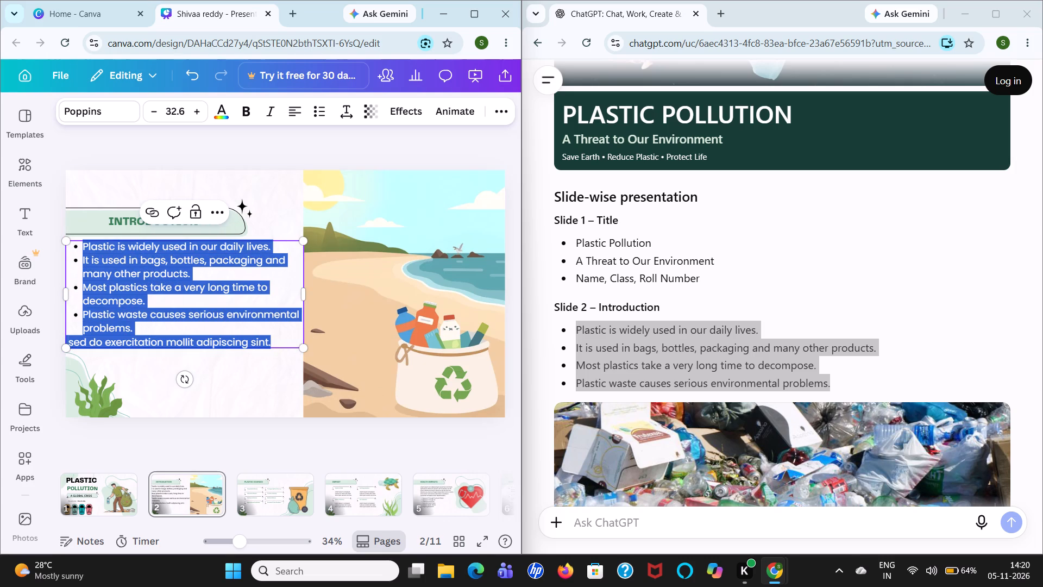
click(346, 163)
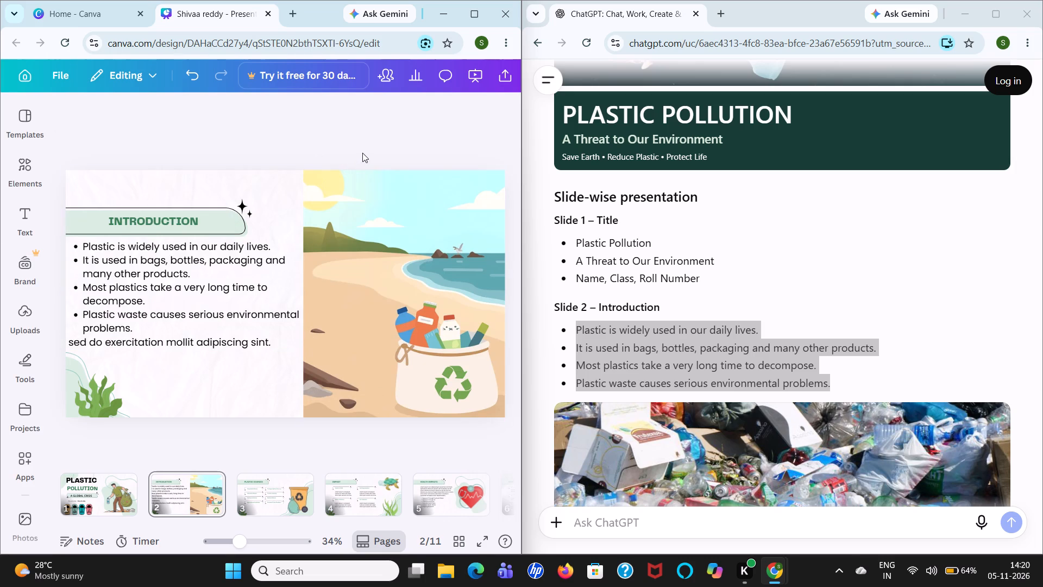
Delete the placeholder paragraph under "Harm to Wild" on the Impact page, page 4.
click(256, 493)
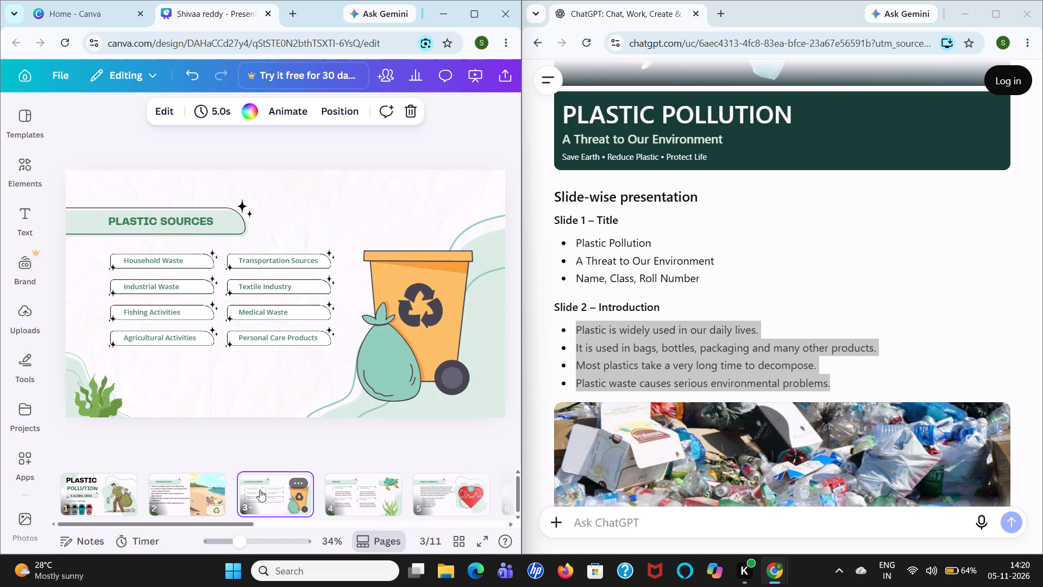
click(373, 504)
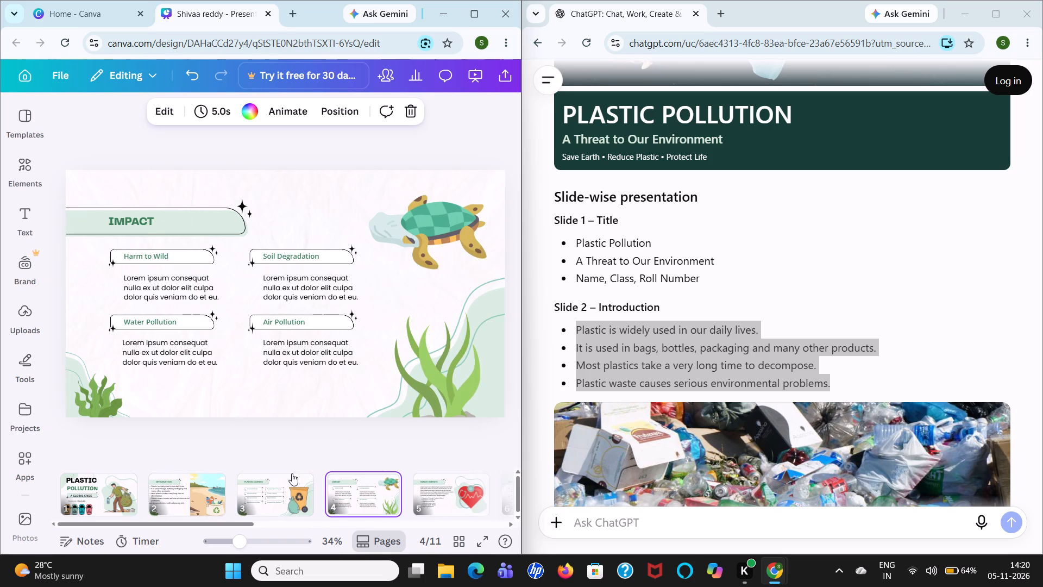
click(185, 286)
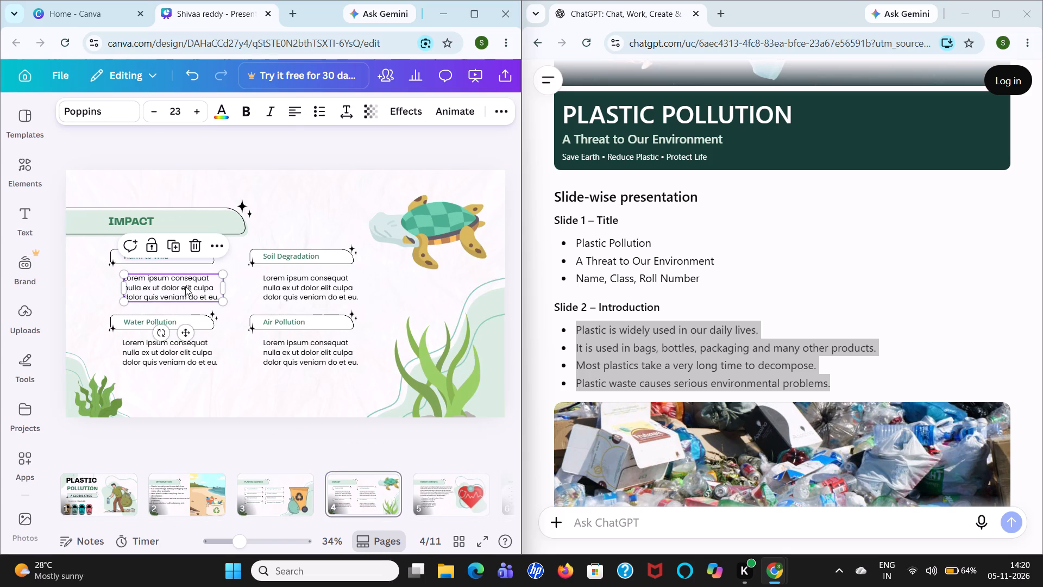
key(Delete)
Shift the outlined frame around the "Harm to Wild" label slightly left and down.
click(143, 259)
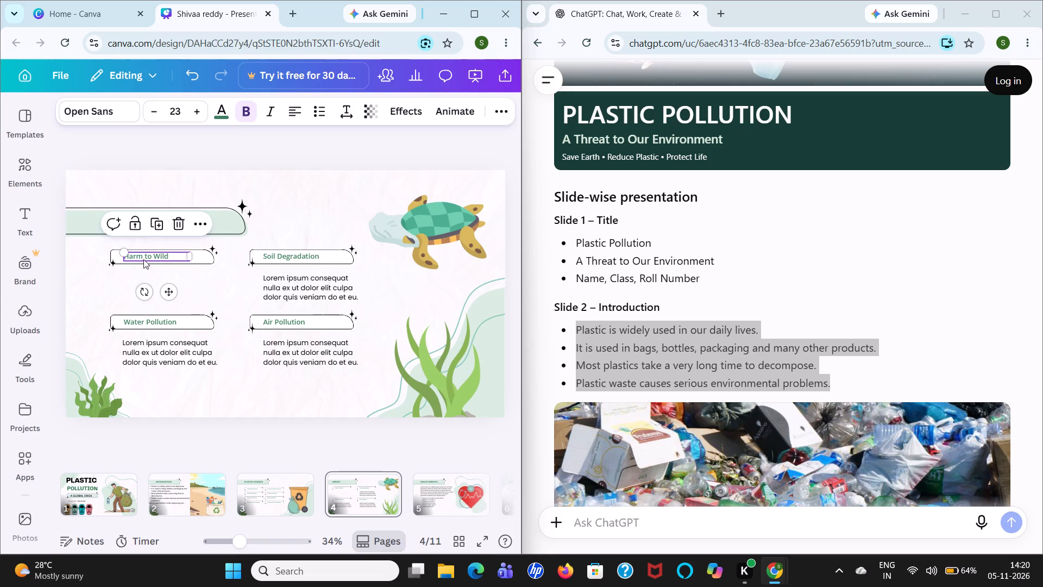
click(176, 280)
drag(191, 257, 184, 261)
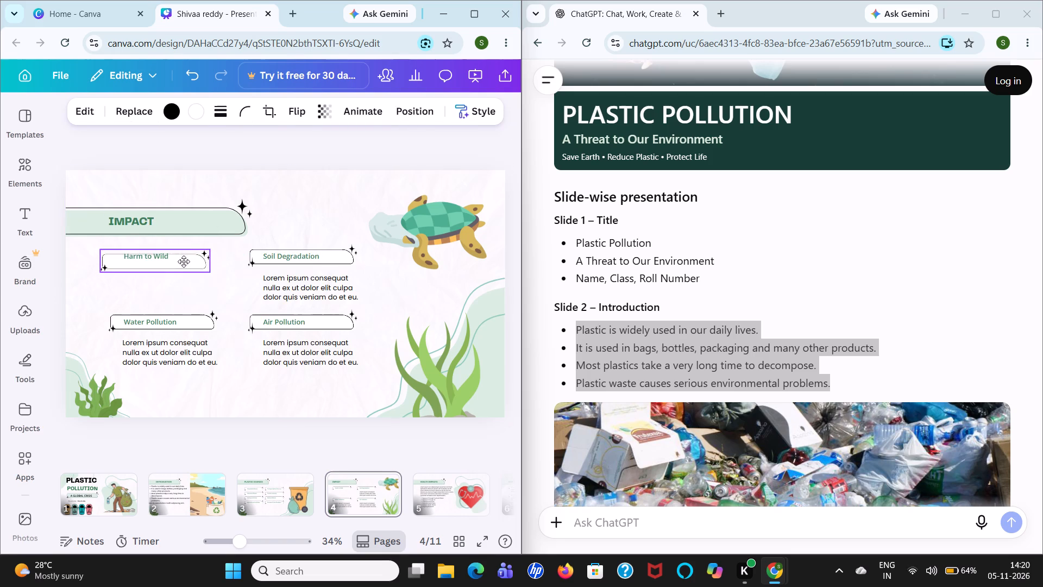
drag(184, 261, 184, 260)
Delete the placeholder paragraphs under "Soil Degradation", "Water Pollution" and "Air Pollution" on the Impact page.
click(263, 295)
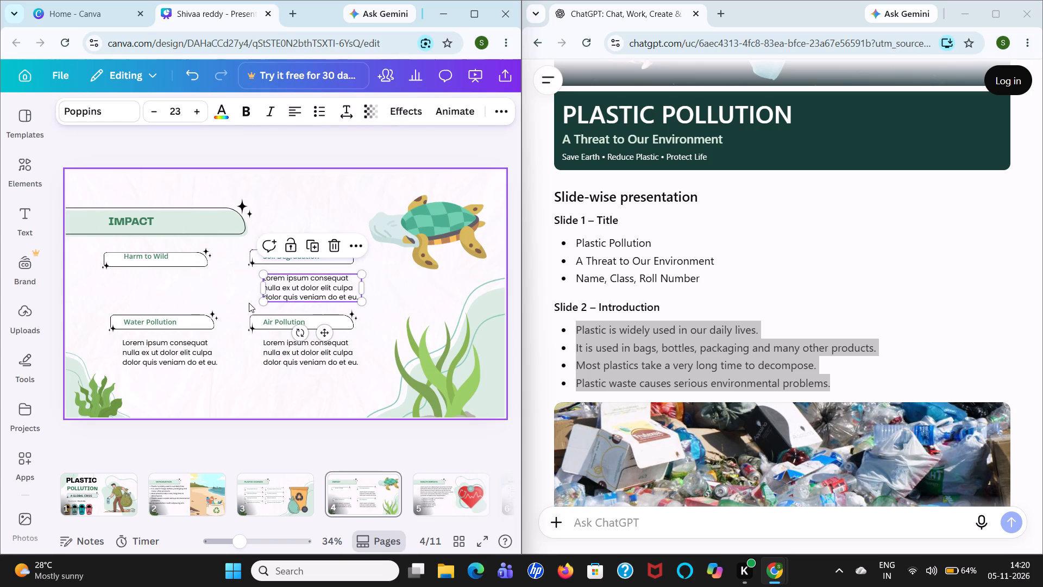
key(BackSpace)
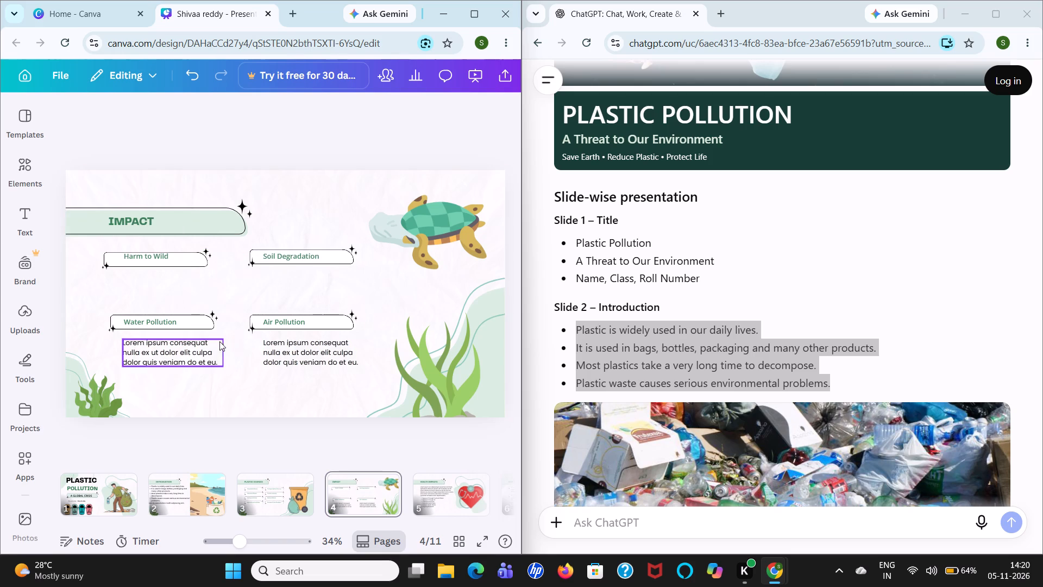
click(188, 351)
key(Delete)
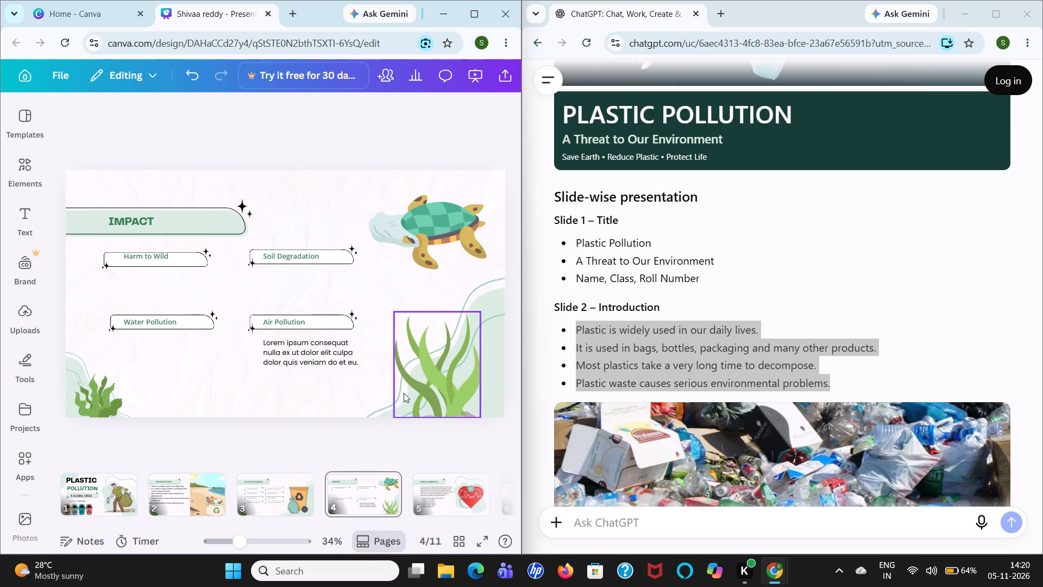
click(302, 348)
key(Delete)
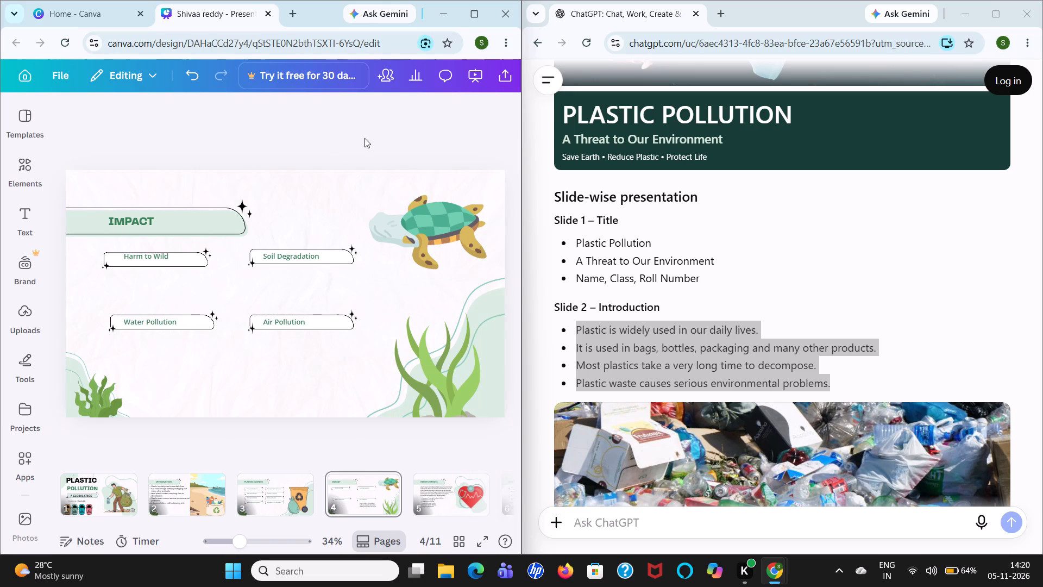
Maximize the presentation window and delete the placeholder paragraph under the heading on the Health Impacts page, page 5.
click(466, 4)
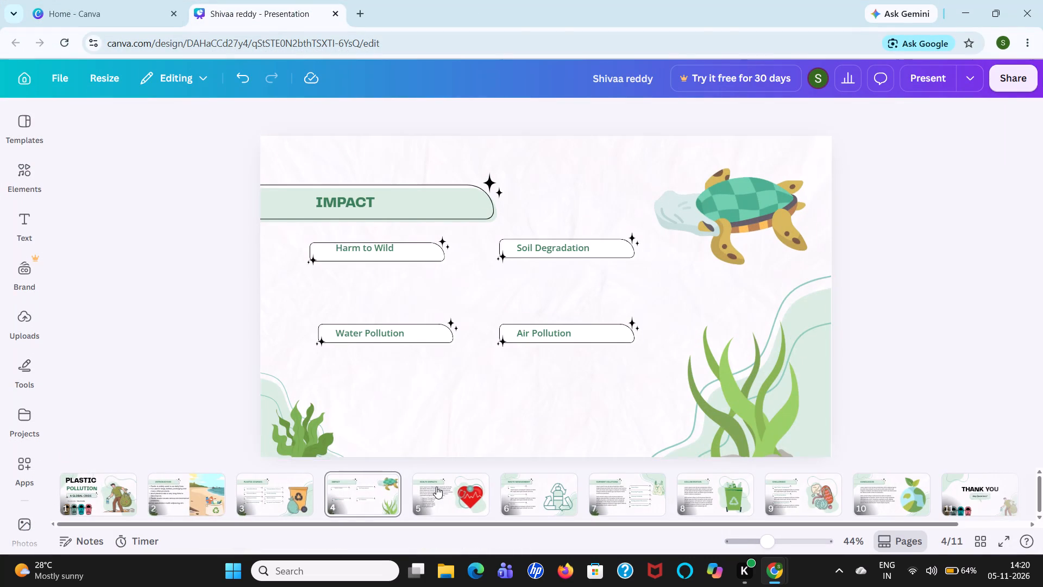
click(444, 486)
click(388, 272)
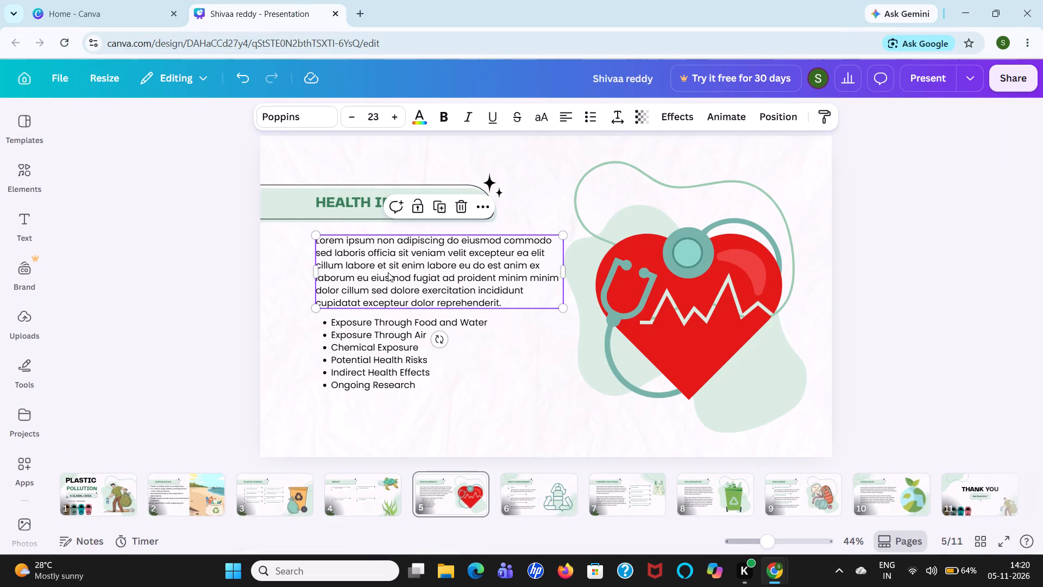
key(Delete)
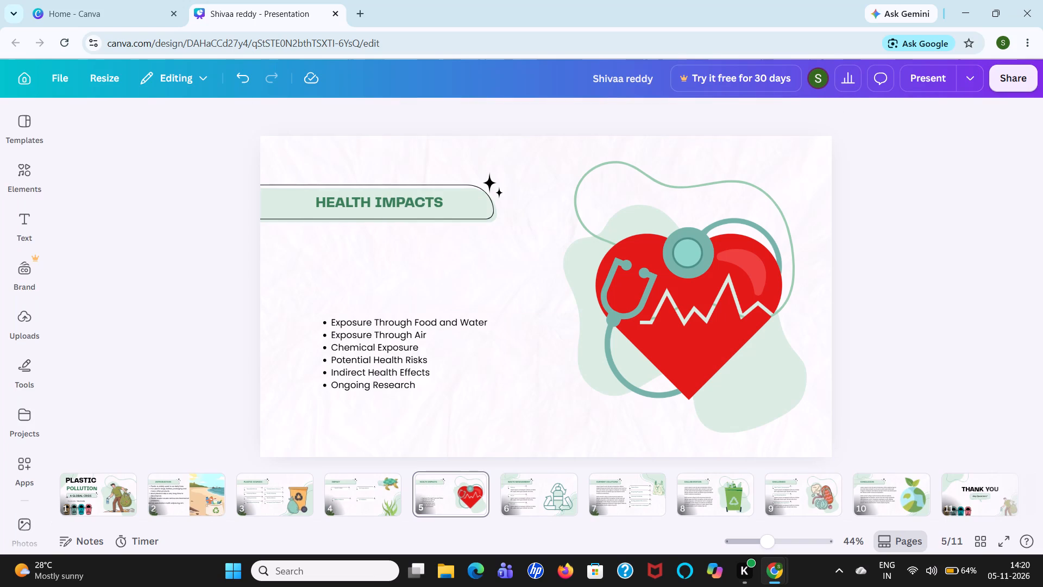
Move the Health Impacts bullet list up beneath its heading and enlarge its text to about size 31.
click(349, 372)
drag(439, 340, 429, 278)
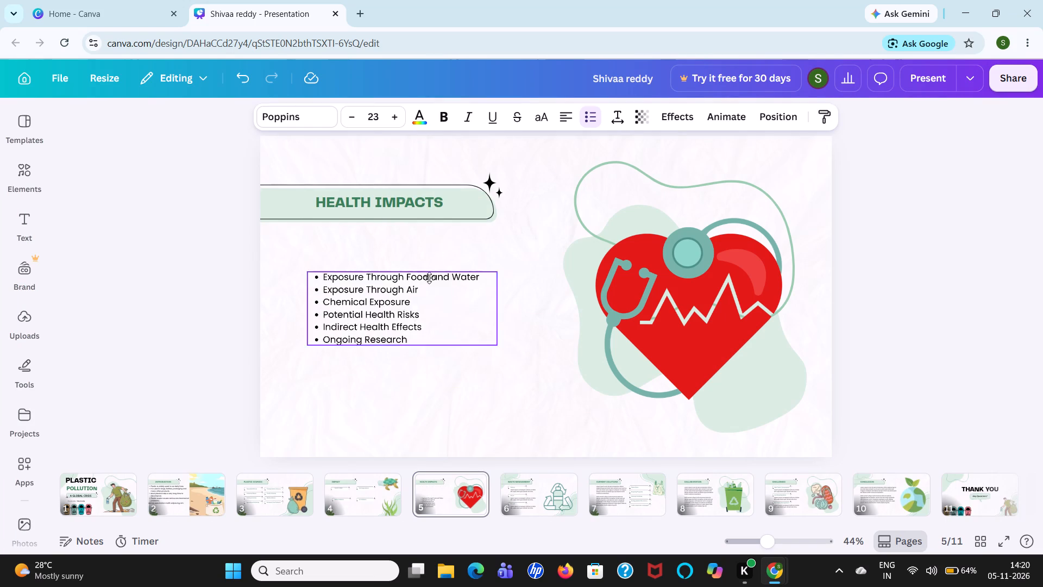
drag(429, 278, 413, 257)
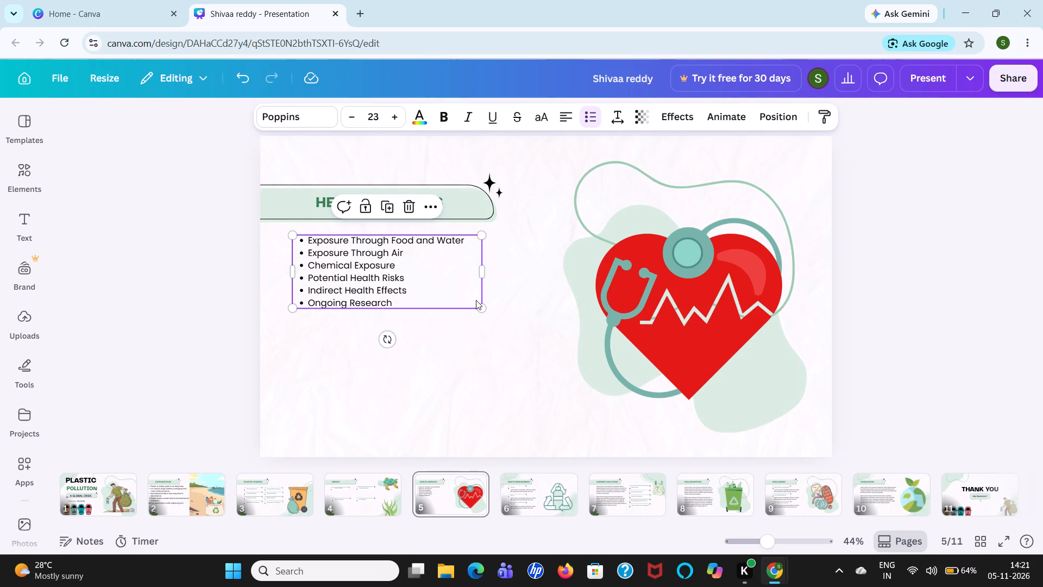
drag(481, 305, 524, 394)
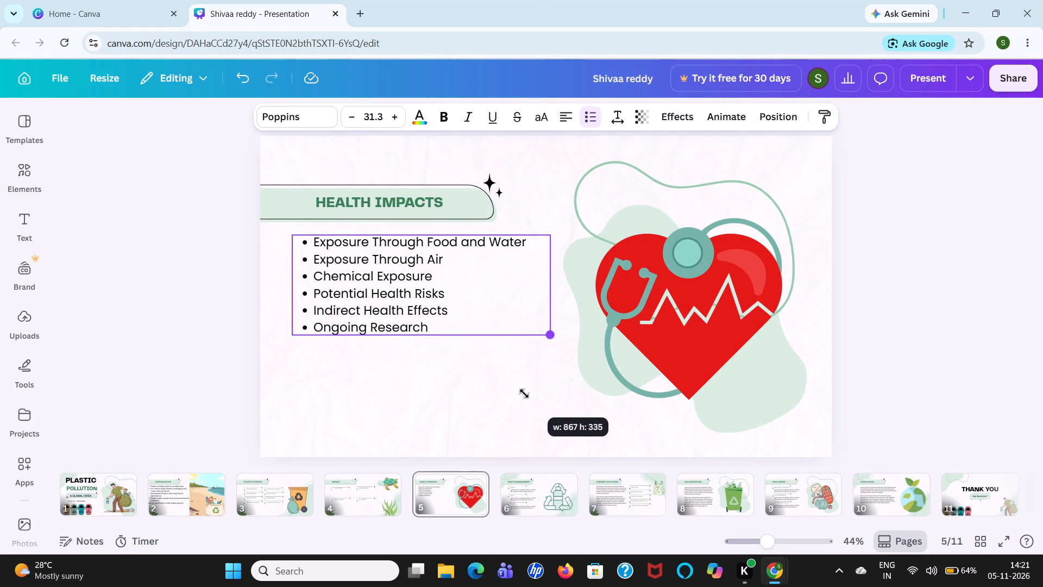
drag(524, 394, 524, 394)
click(438, 410)
Delete the placeholder paragraphs under "Reduce", "Reuse" and "Recycle" on the Waste Management page, page 6.
click(514, 509)
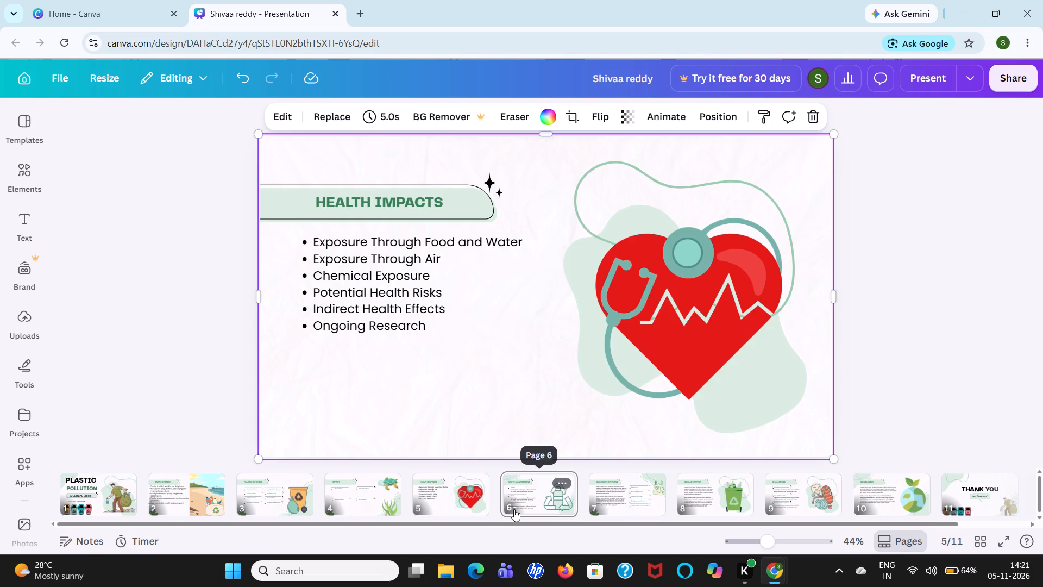
click(433, 279)
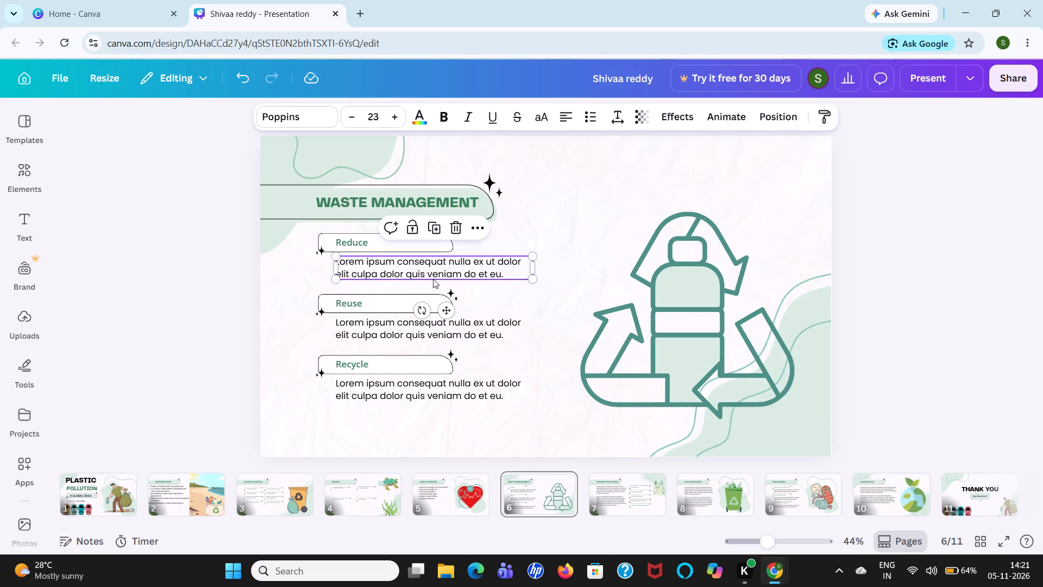
key(BackSpace)
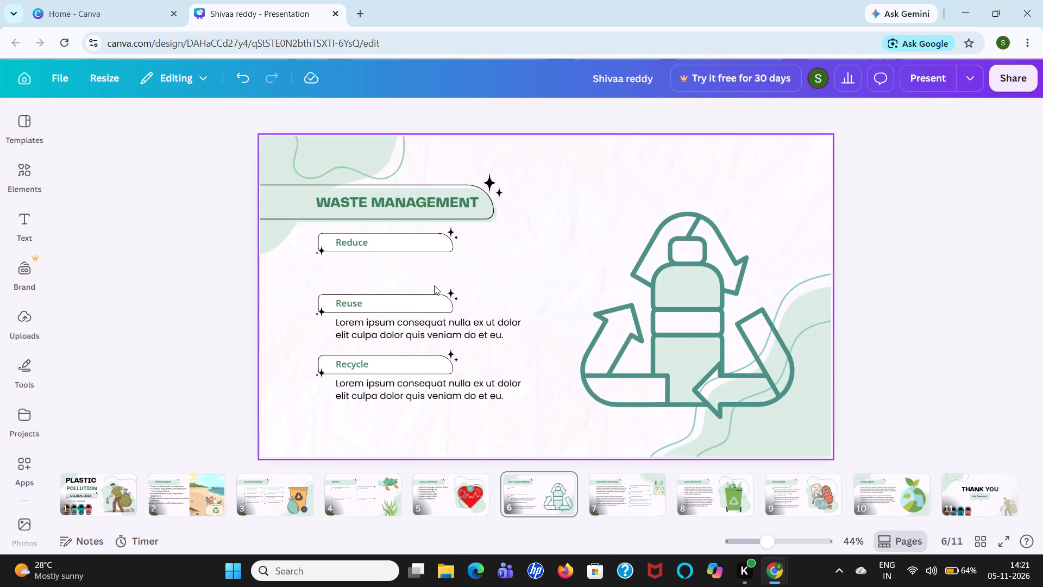
click(434, 285)
click(447, 337)
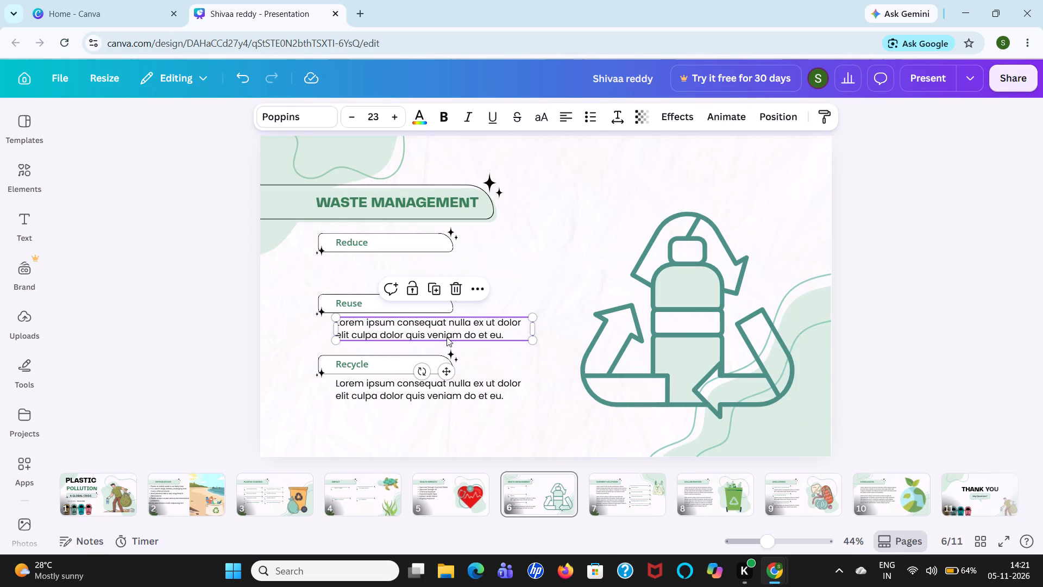
key(Delete)
click(441, 382)
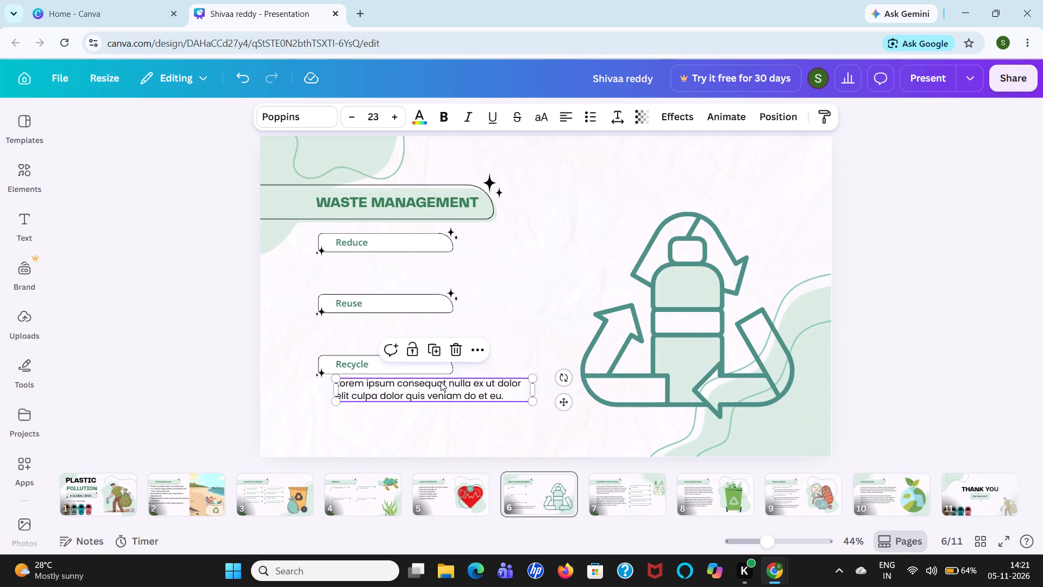
key(Delete)
Delete the two-paragraph placeholder text block on the Current Solutions page, page 7.
click(618, 493)
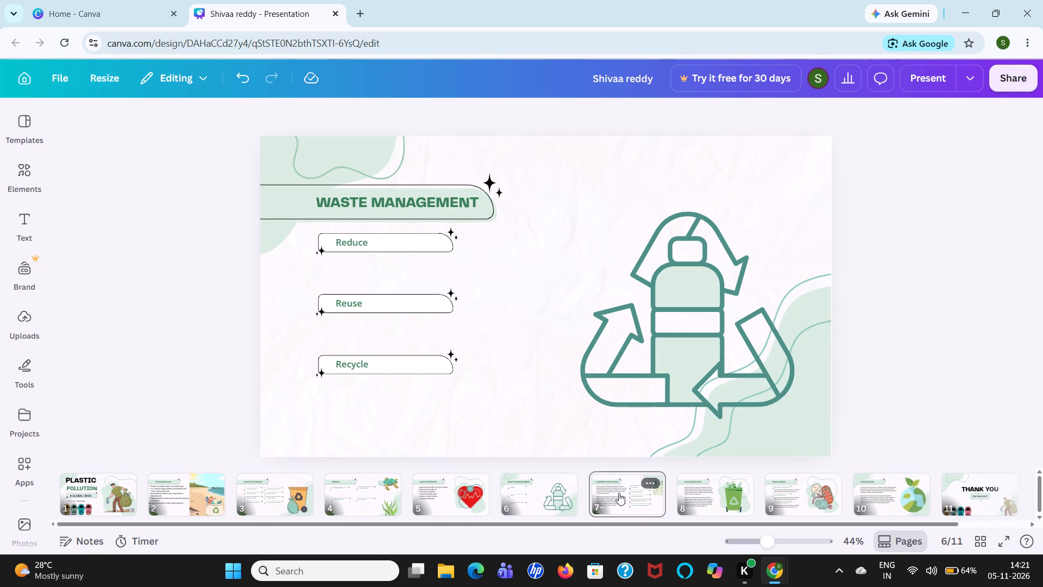
click(404, 351)
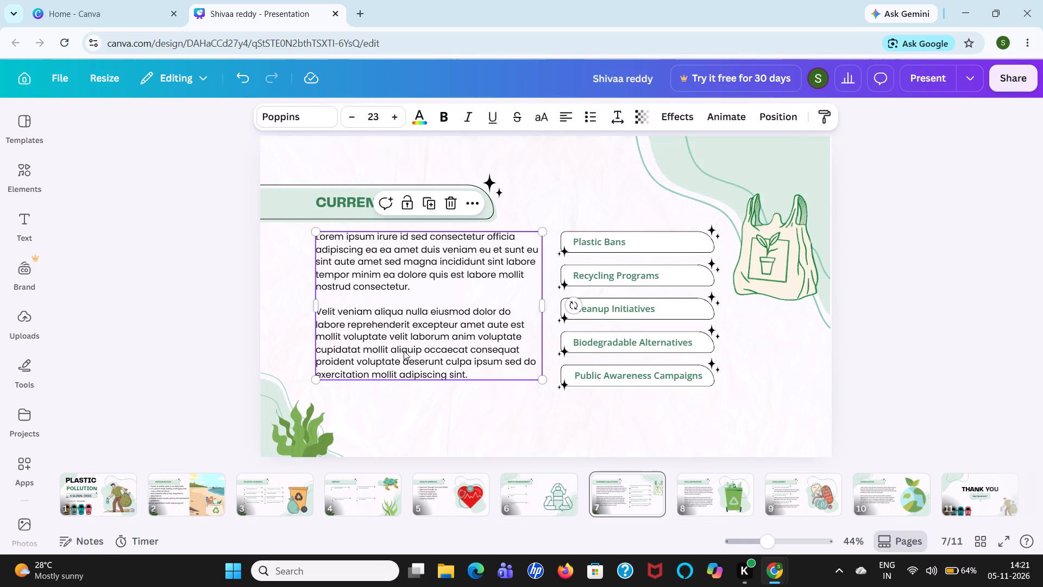
key(Delete)
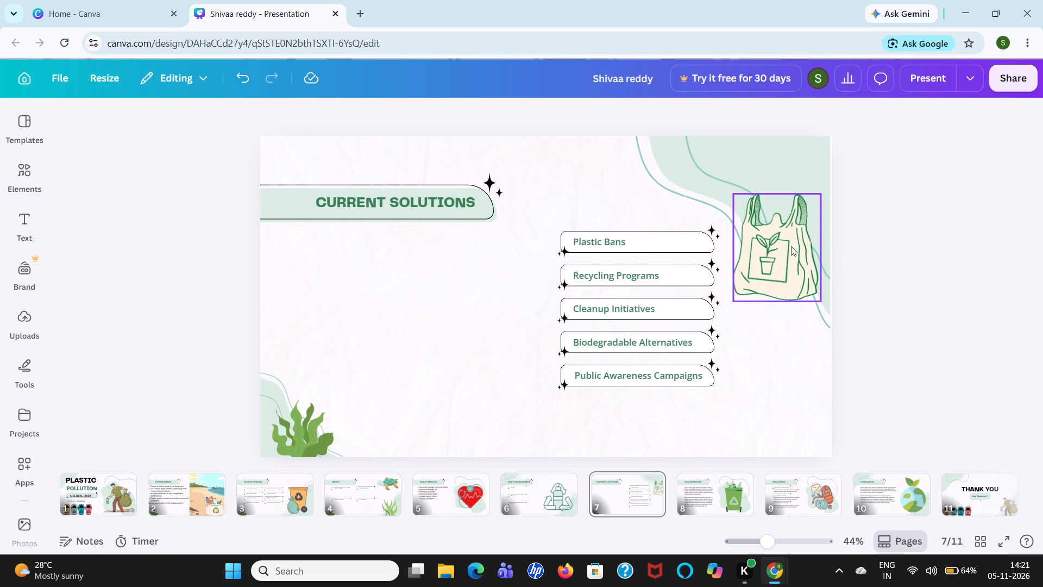
Move the plastic bag illustration into the blank area beneath the Current Solutions heading.
drag(791, 246, 405, 289)
Delete the placeholder text block on the Collaboration page, page 8.
click(684, 503)
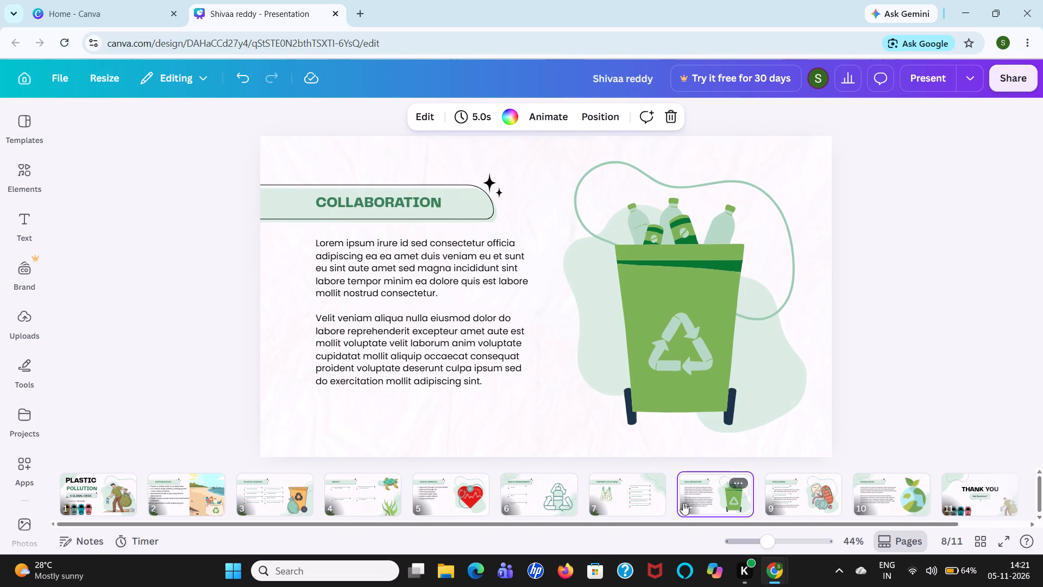
click(427, 281)
key(Delete)
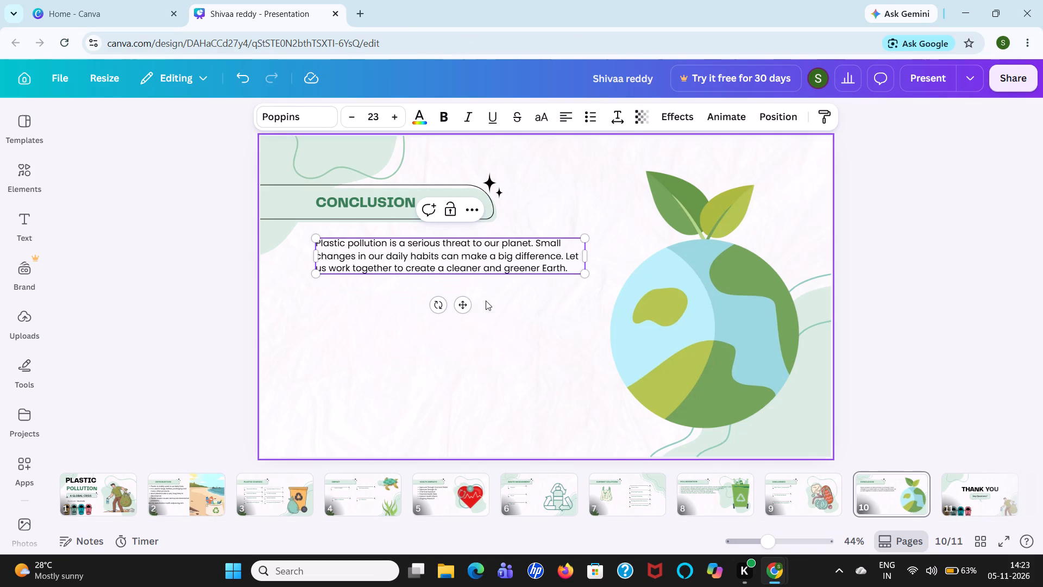
Enlarge the Conclusion paragraph on page 10 and shift it down beneath the heading, starting at the slide's left edge and clear of the globe.
drag(587, 272, 640, 321)
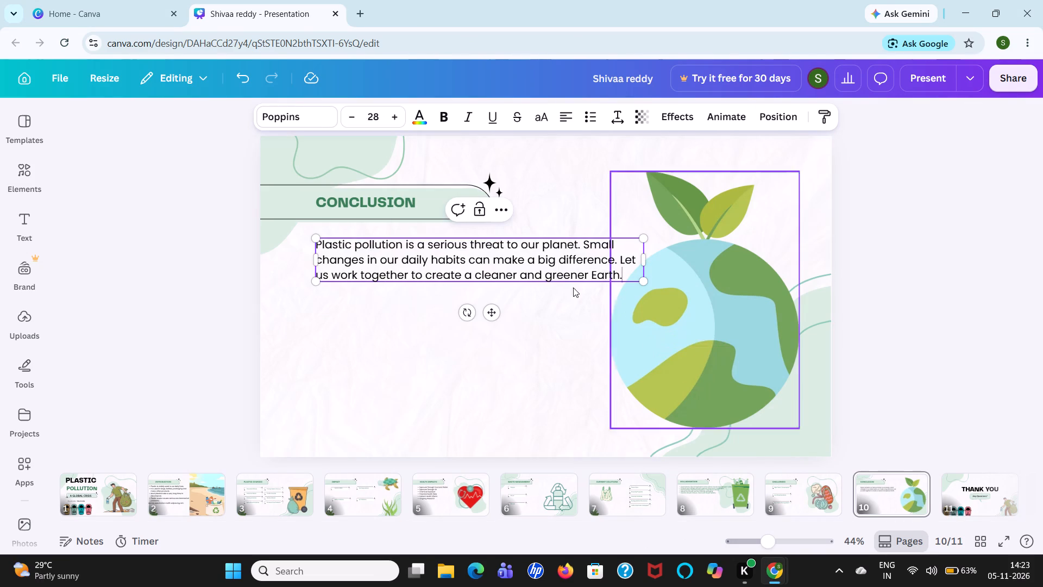
drag(571, 264, 540, 284)
click(560, 326)
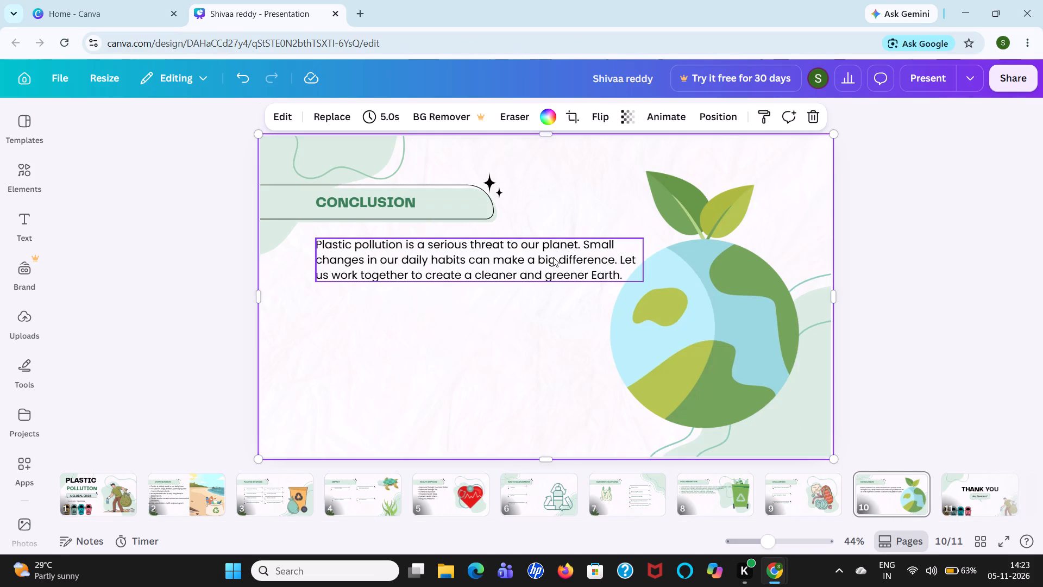
drag(553, 257, 507, 255)
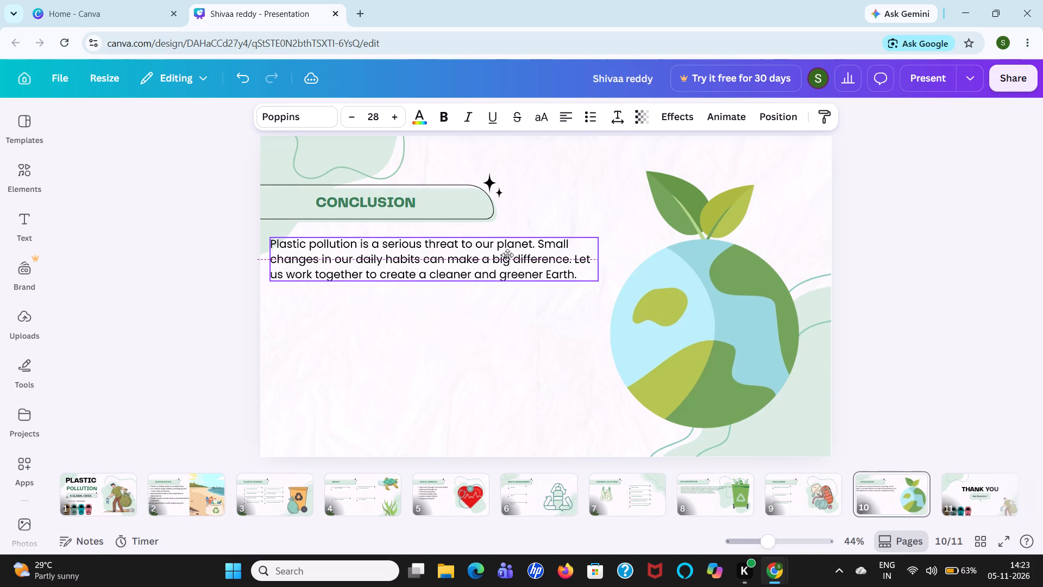
drag(507, 255, 499, 283)
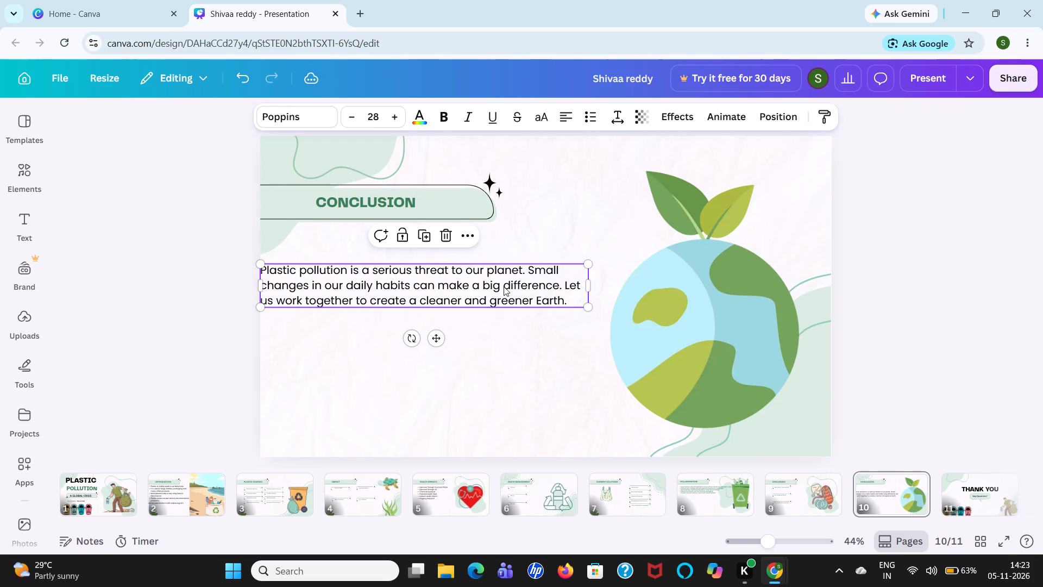
drag(586, 303, 615, 360)
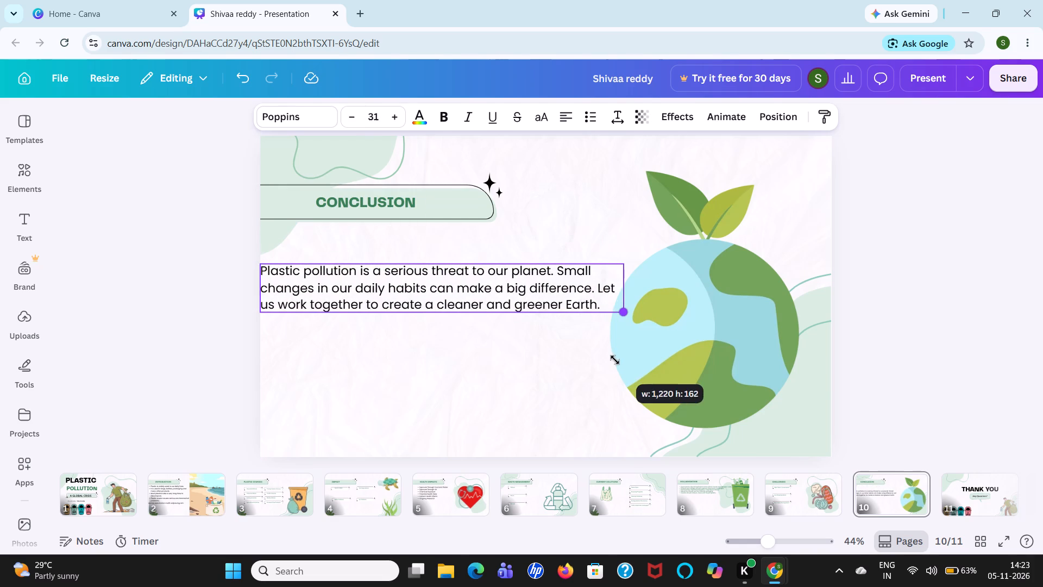
drag(615, 360, 592, 347)
click(574, 378)
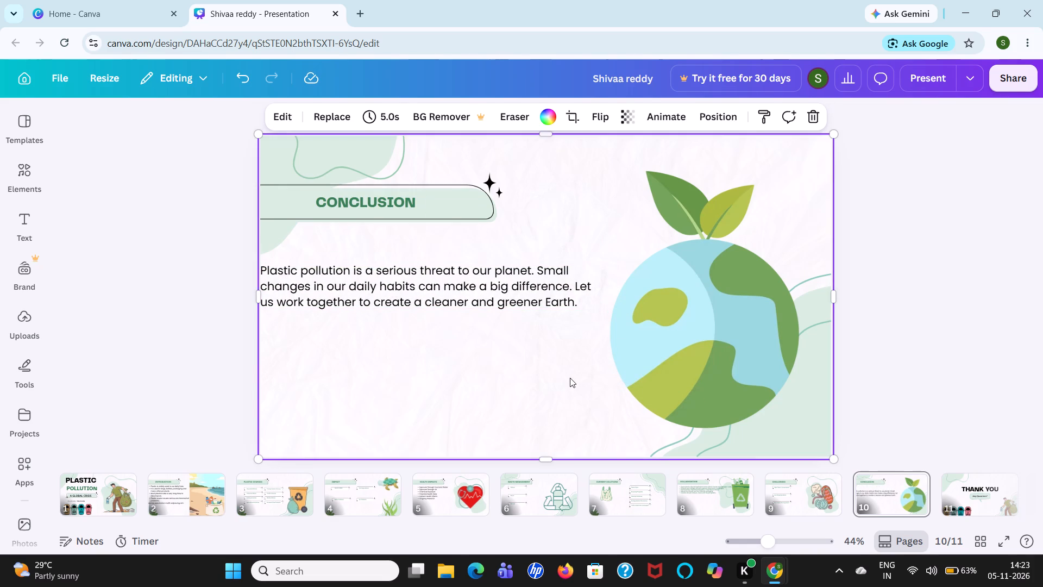
Review the slides from the Thank You page back to the title page, then check the Introduction and Plastic Sources pages.
click(966, 494)
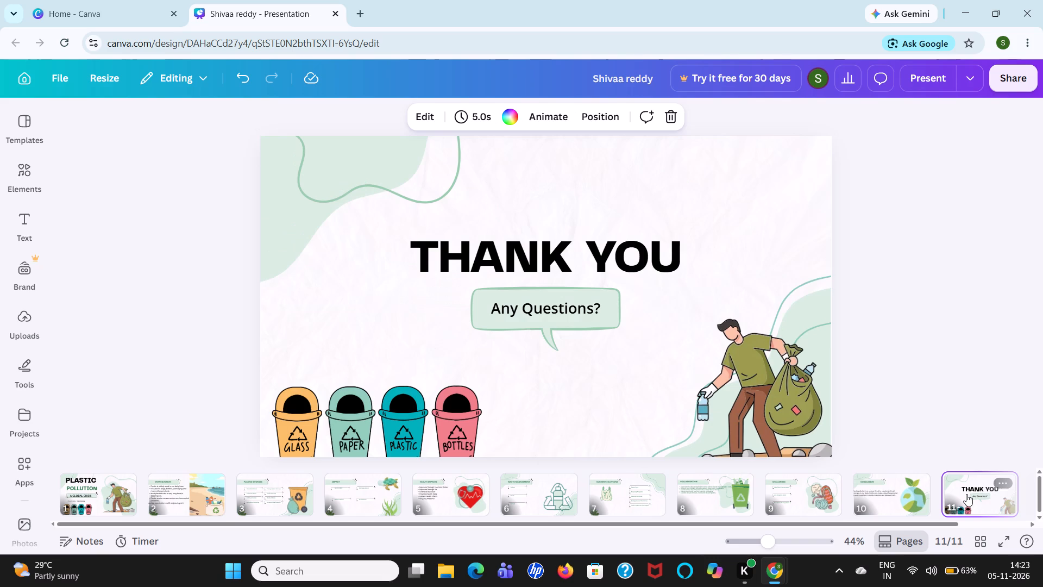
key(Left)
key(Left)
key(Left)
key(Left)
key(Left)
key(Left)
key(Left)
key(Left)
key(Left)
key(Left)
key(Left)
key(Left)
key(Left)
key(Left)
key(Left)
key(Left)
key(Left)
key(Left)
key(Left)
key(Left)
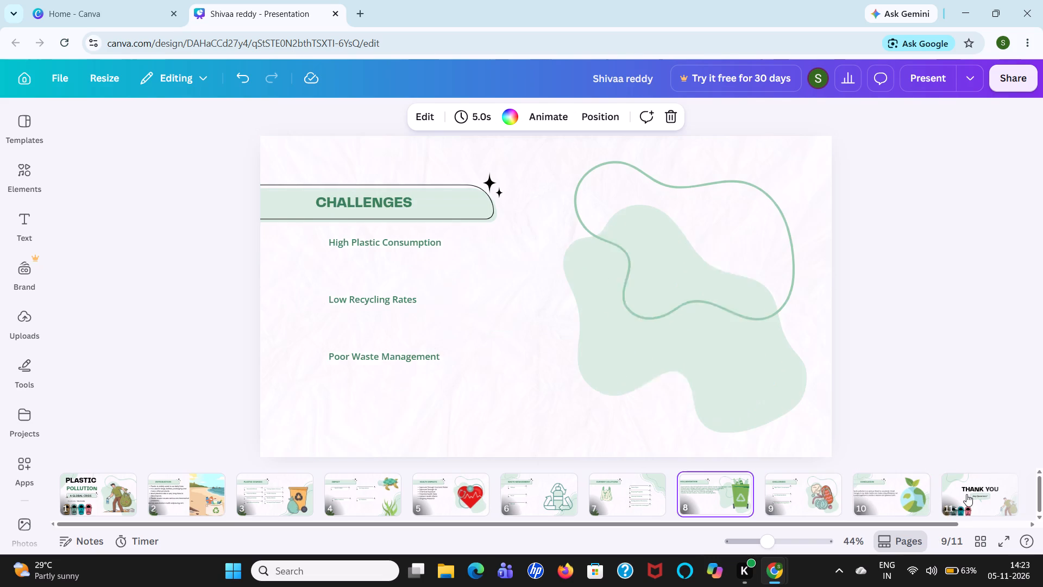
key(Left)
key(Left)
key(Left)
key(Left)
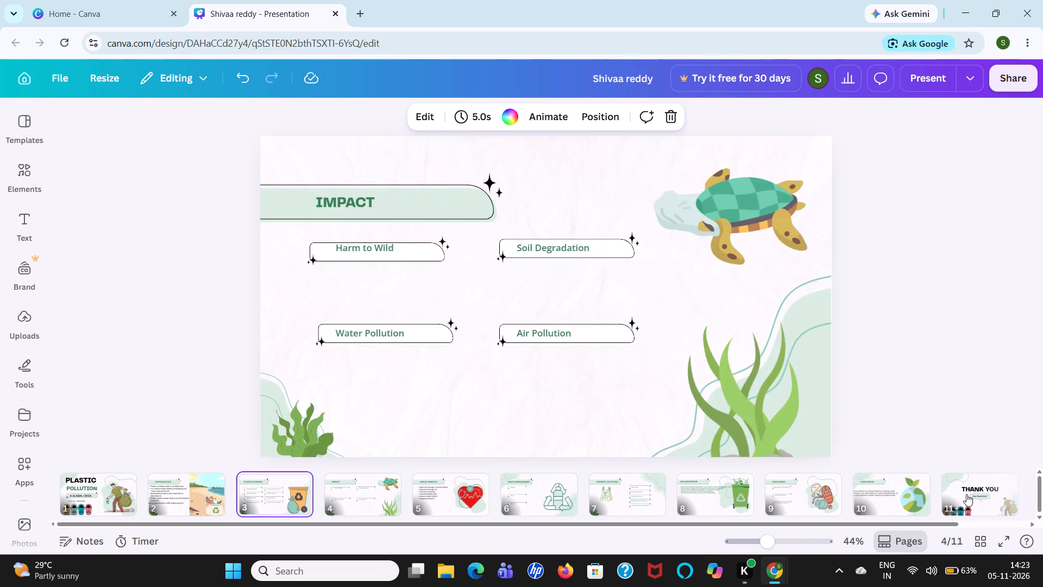
key(Left)
key(Left)
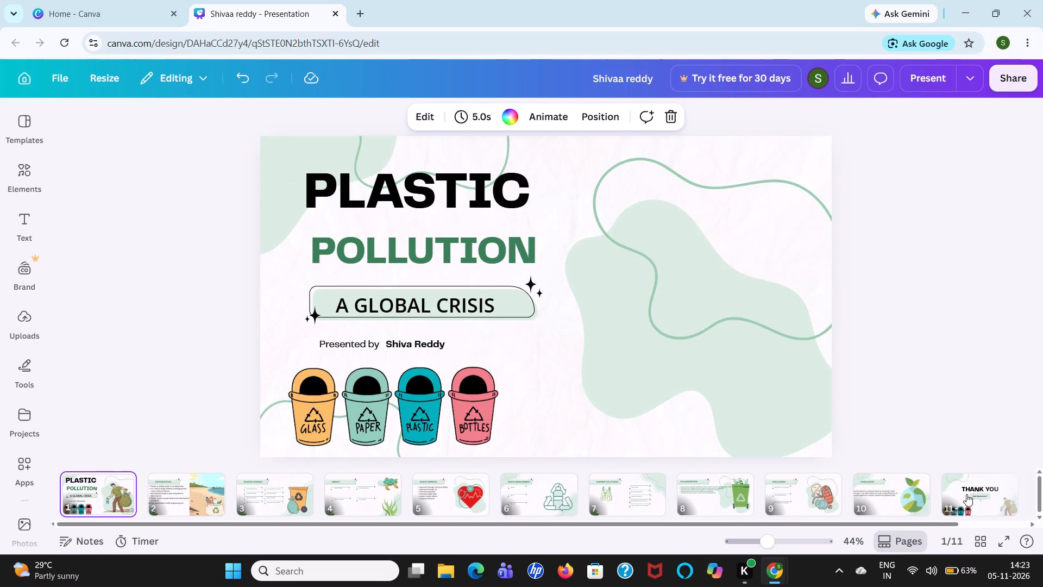
key(Right)
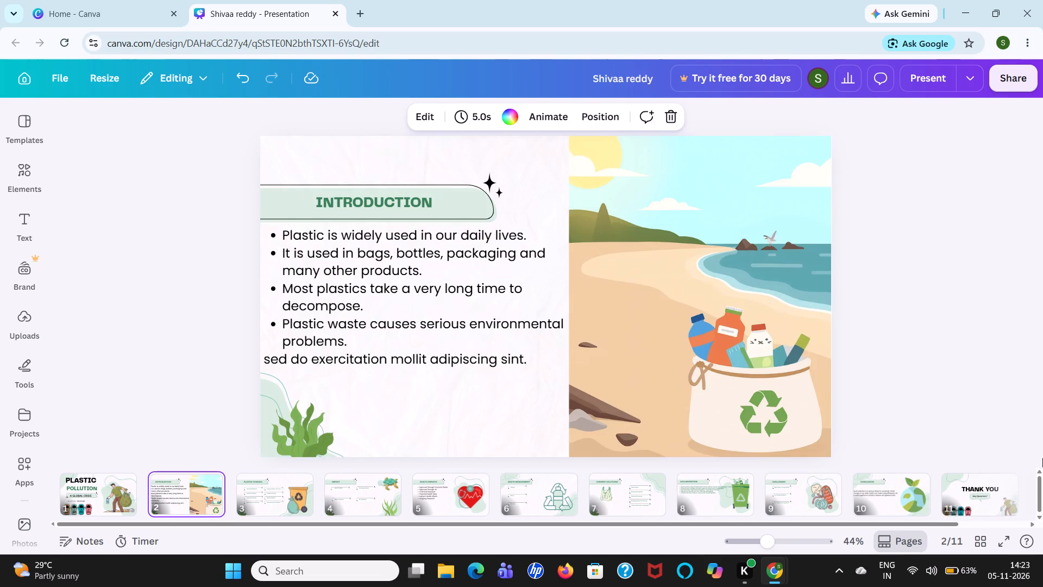
click(275, 484)
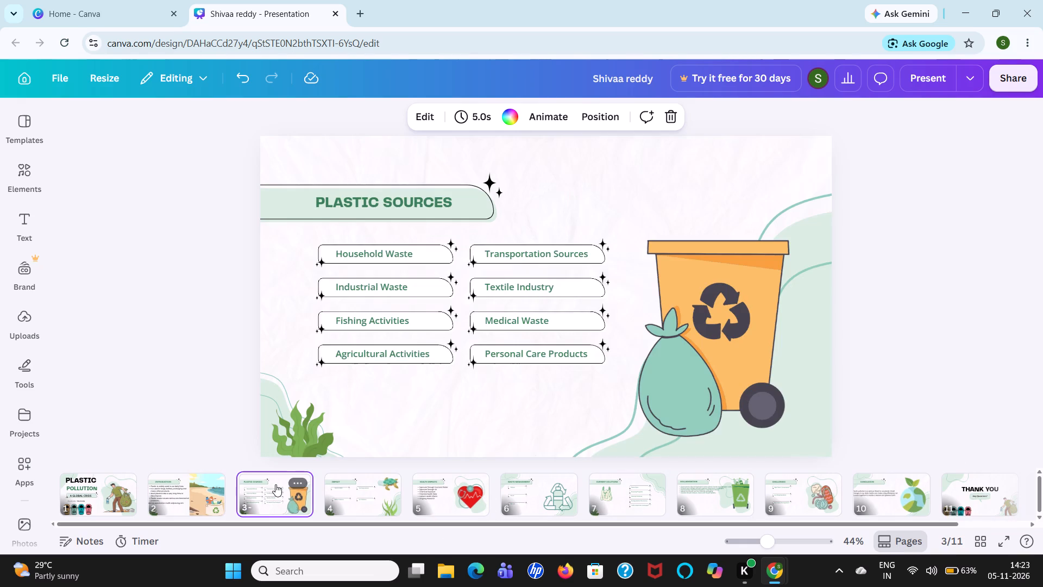
On the Impact page, page 4, move the turtle and the tall seaweed illustrations slightly upward.
click(371, 476)
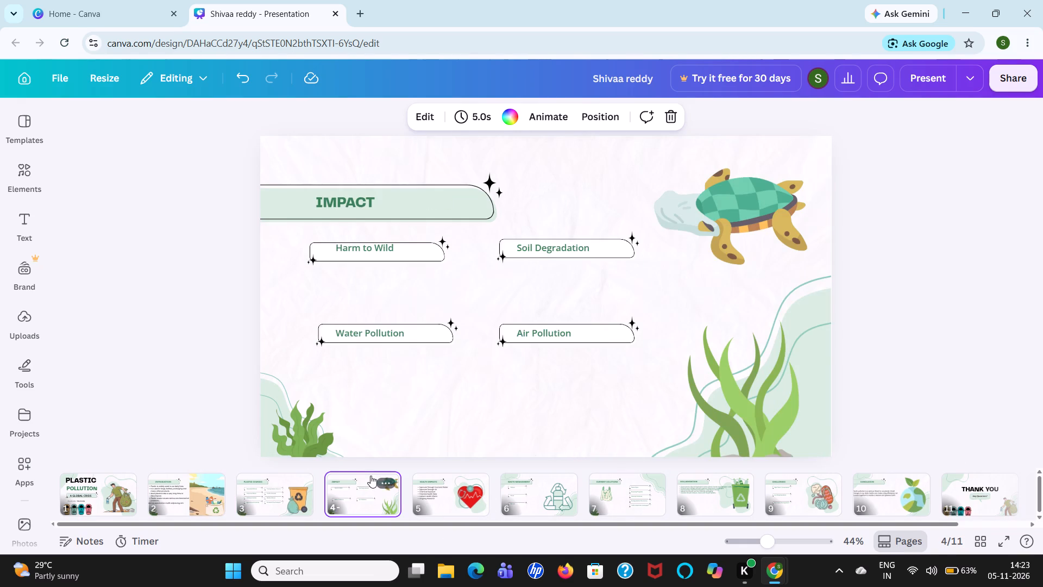
drag(712, 209, 707, 193)
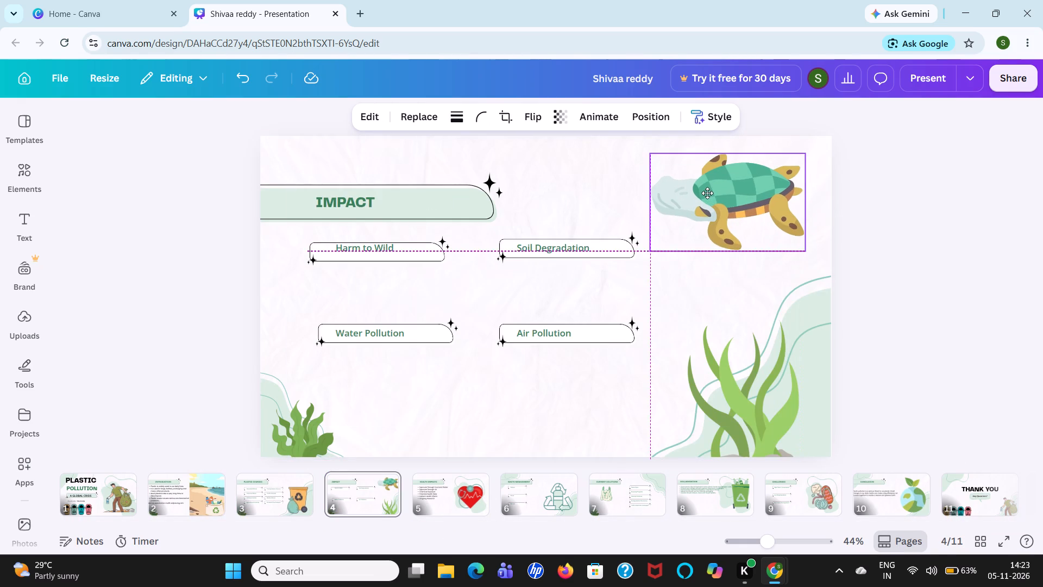
drag(707, 193, 712, 192)
drag(781, 401, 775, 389)
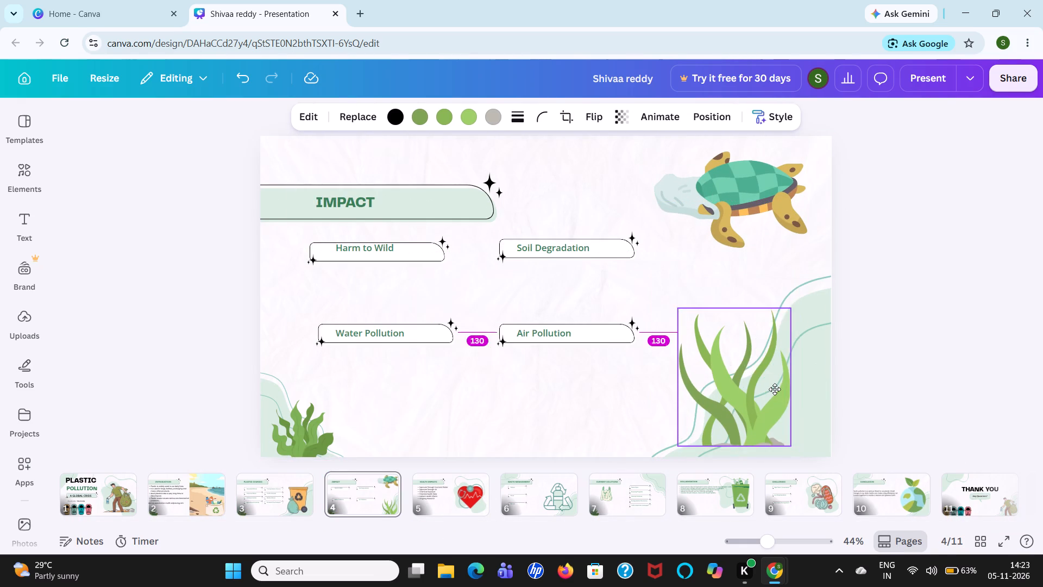
drag(775, 389, 784, 392)
Rotate the turtle on page 4 counterclockwise so it tilts head-down, and place it just above the tall seaweed.
click(778, 224)
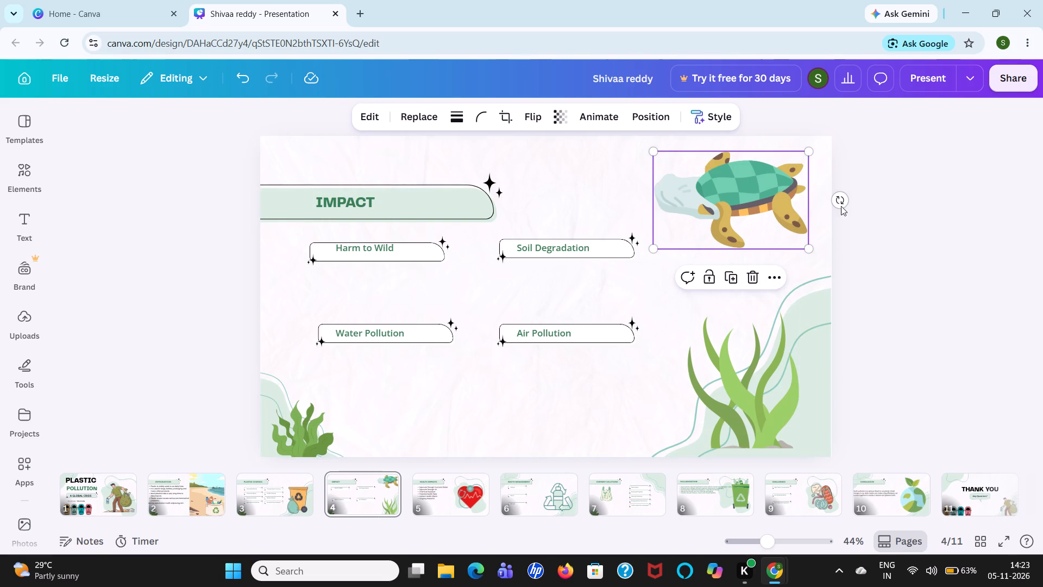
drag(841, 204, 781, 166)
drag(745, 174, 768, 227)
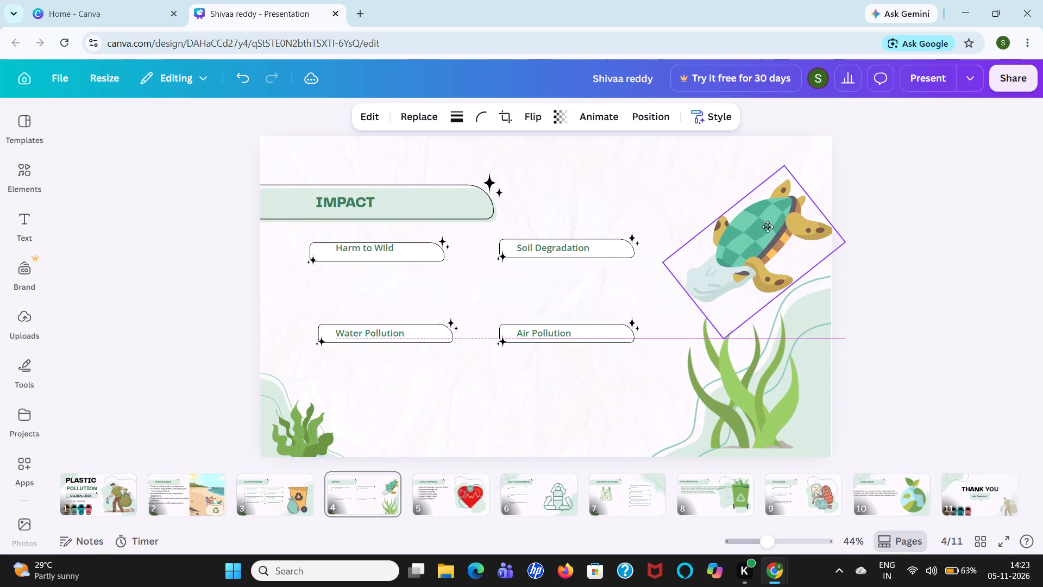
drag(768, 227, 764, 233)
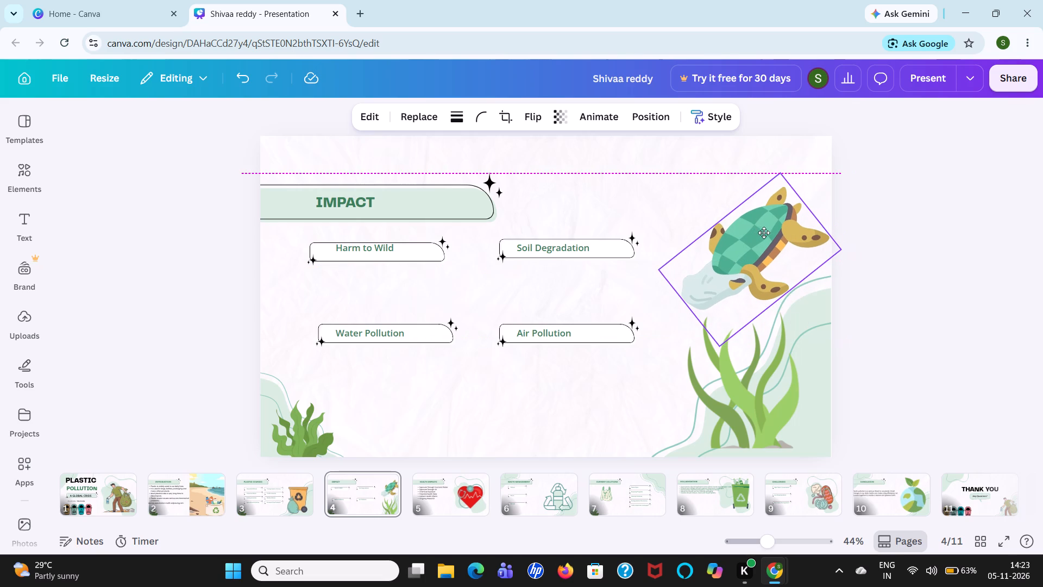
click(895, 263)
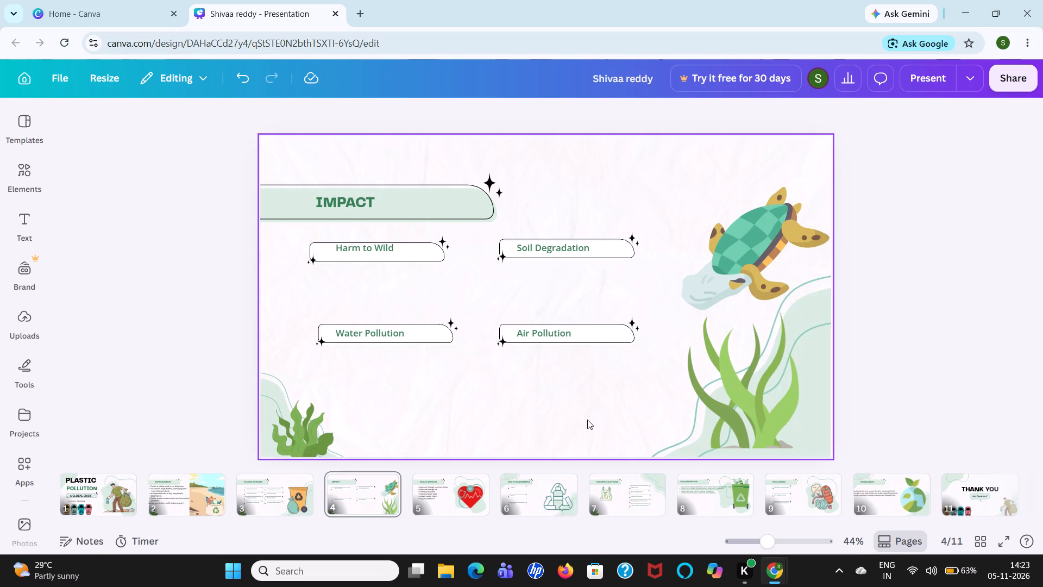
Shift the outline frame around Water Pollution on page 4 to the left, roughly under the Harm to Wild frame.
click(571, 405)
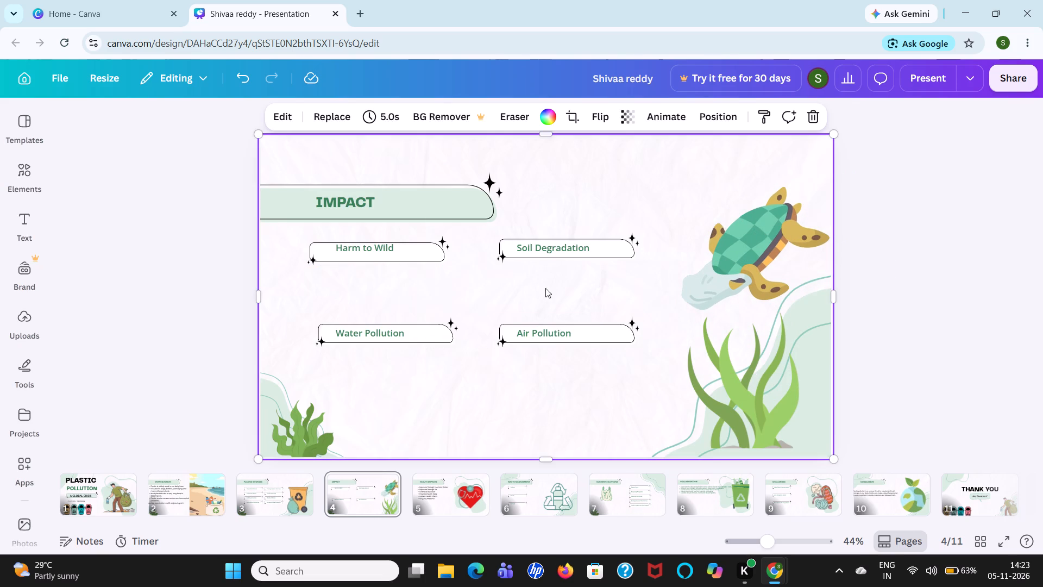
click(411, 337)
click(433, 366)
drag(455, 338, 440, 343)
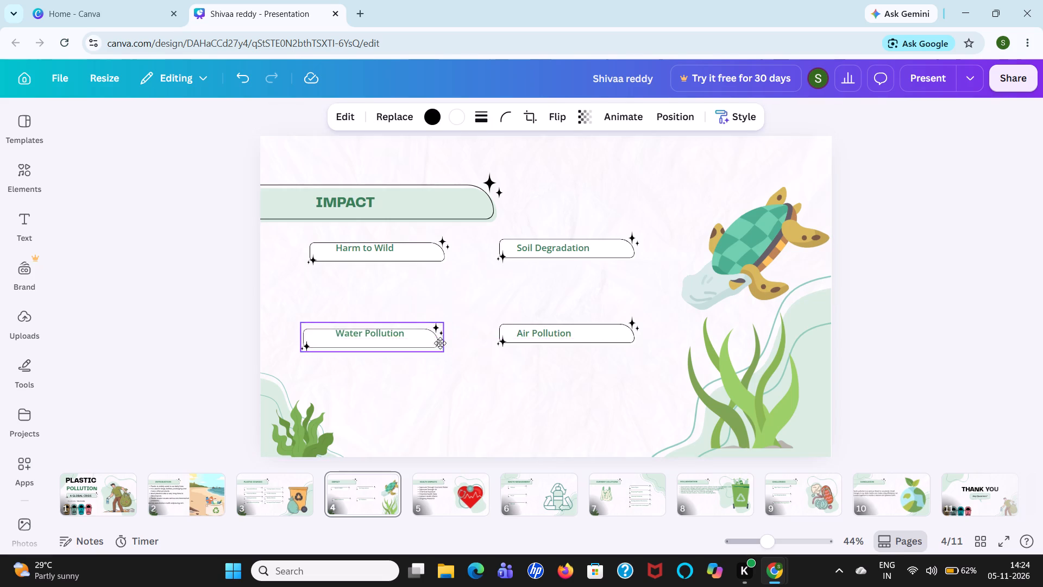
drag(440, 343, 443, 336)
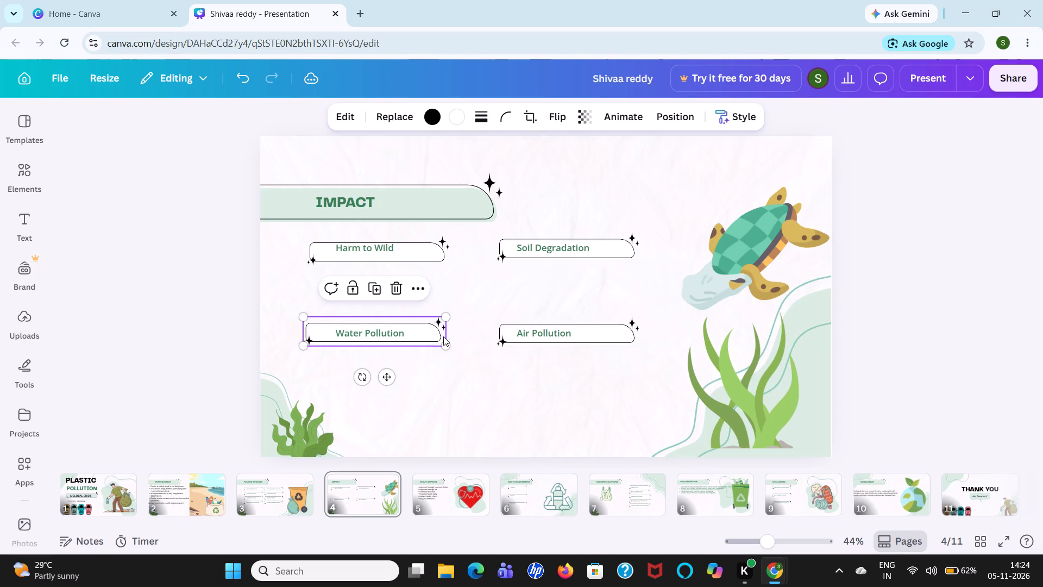
click(431, 375)
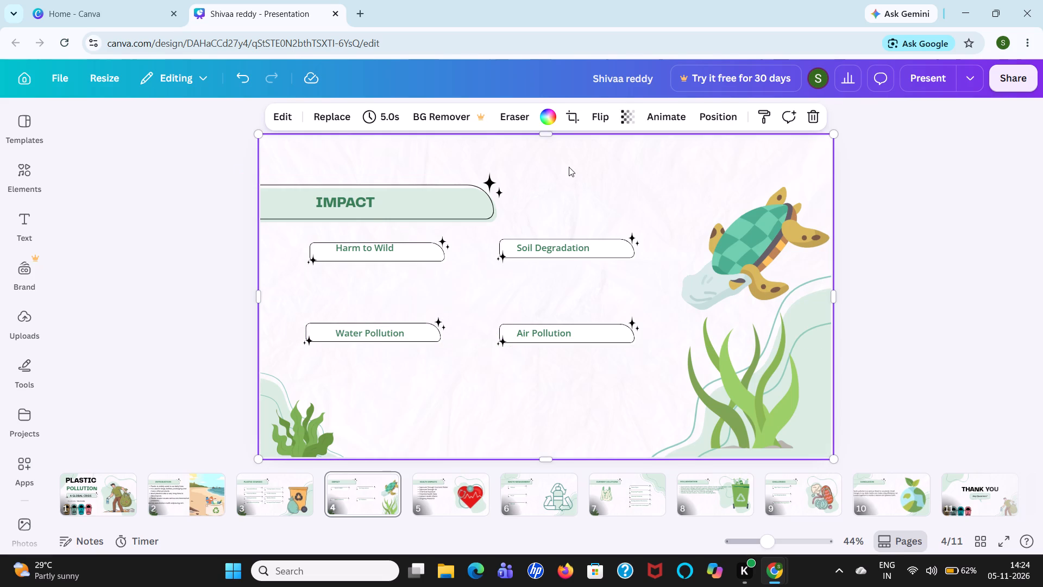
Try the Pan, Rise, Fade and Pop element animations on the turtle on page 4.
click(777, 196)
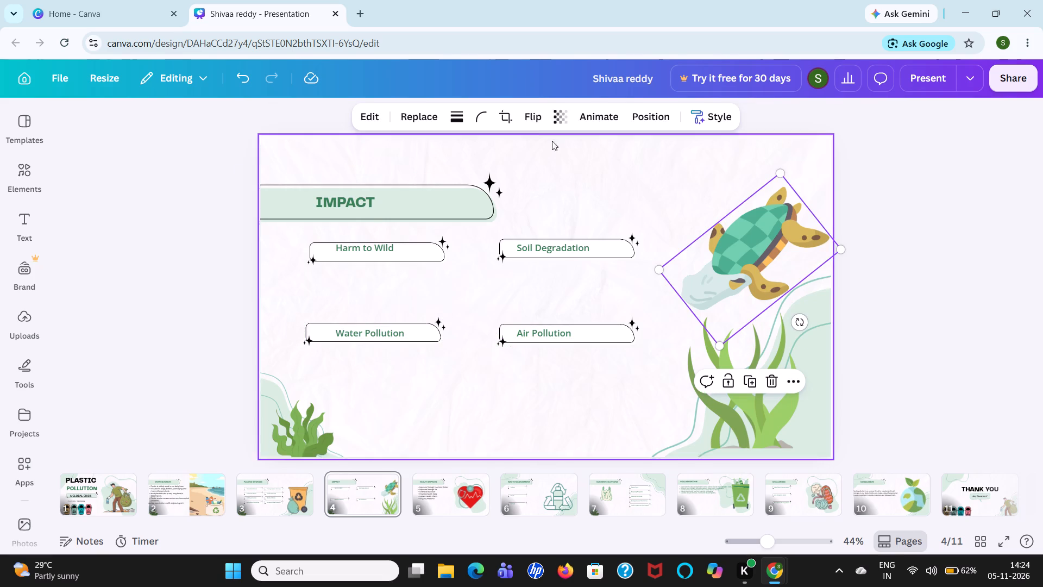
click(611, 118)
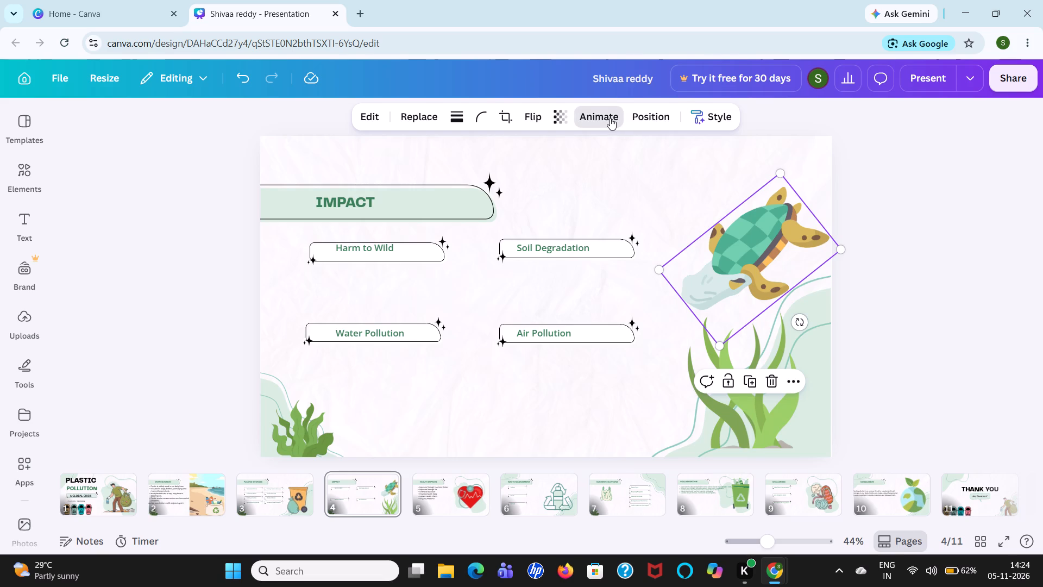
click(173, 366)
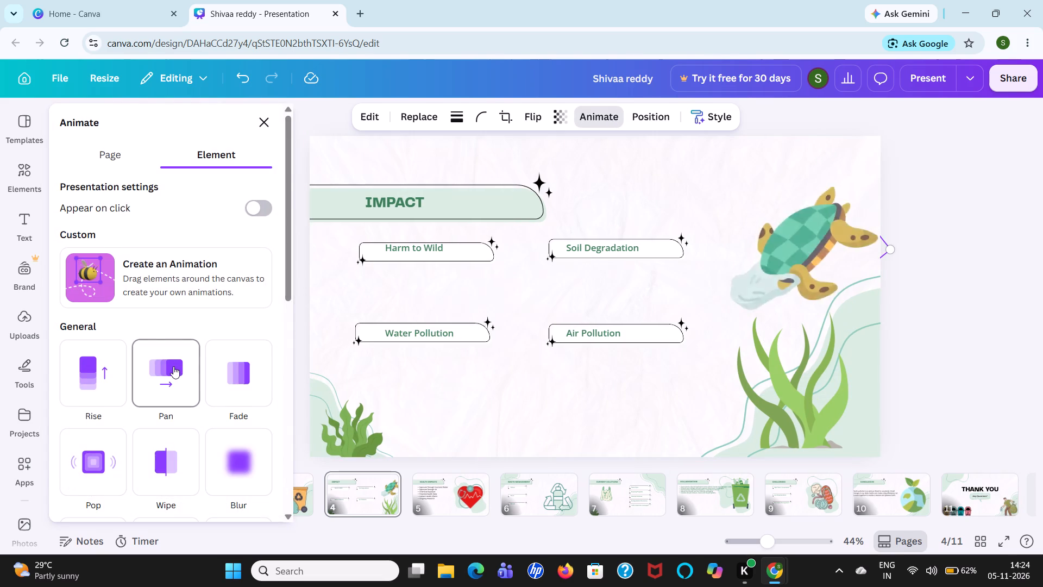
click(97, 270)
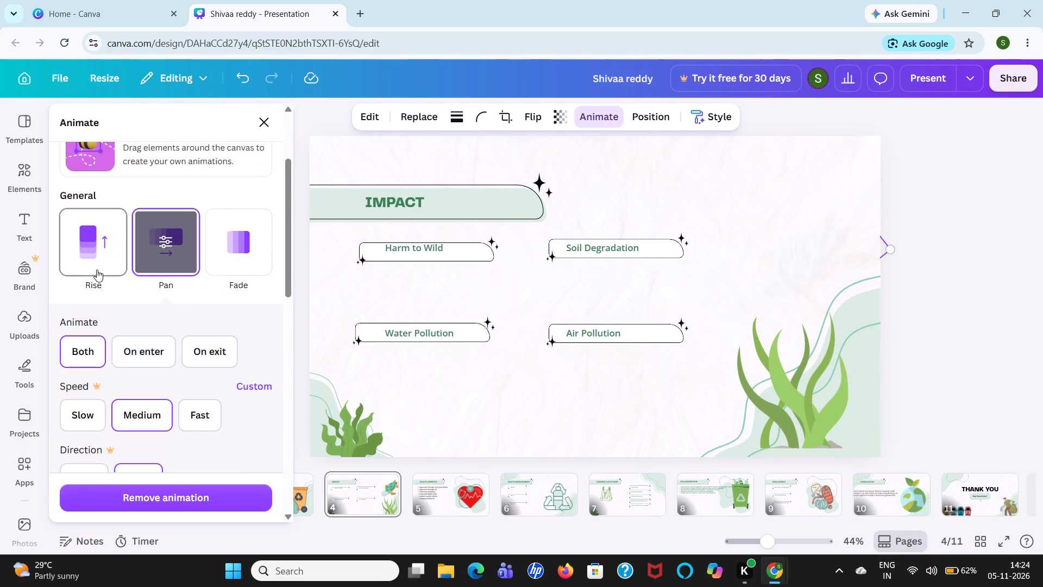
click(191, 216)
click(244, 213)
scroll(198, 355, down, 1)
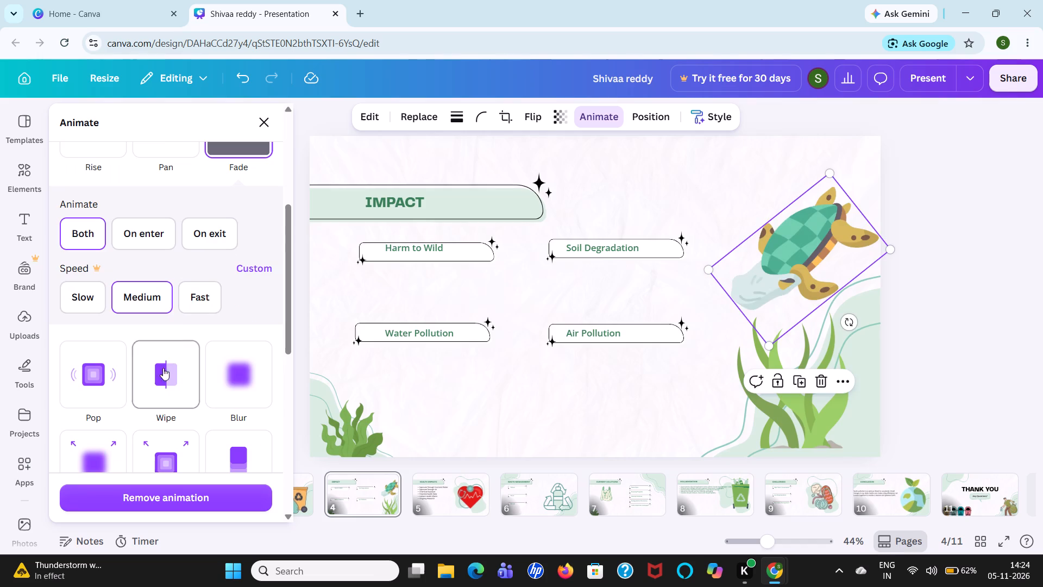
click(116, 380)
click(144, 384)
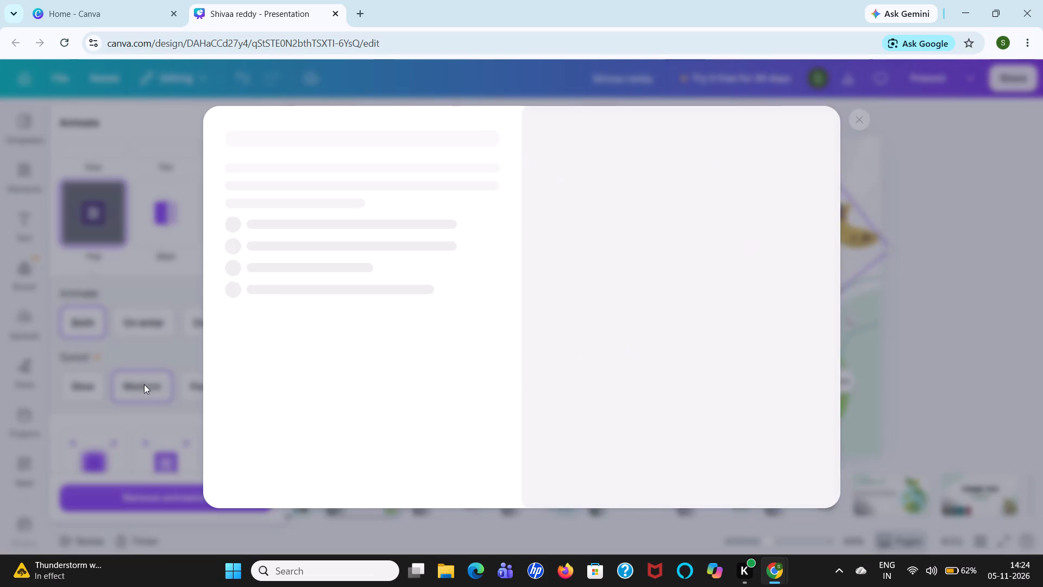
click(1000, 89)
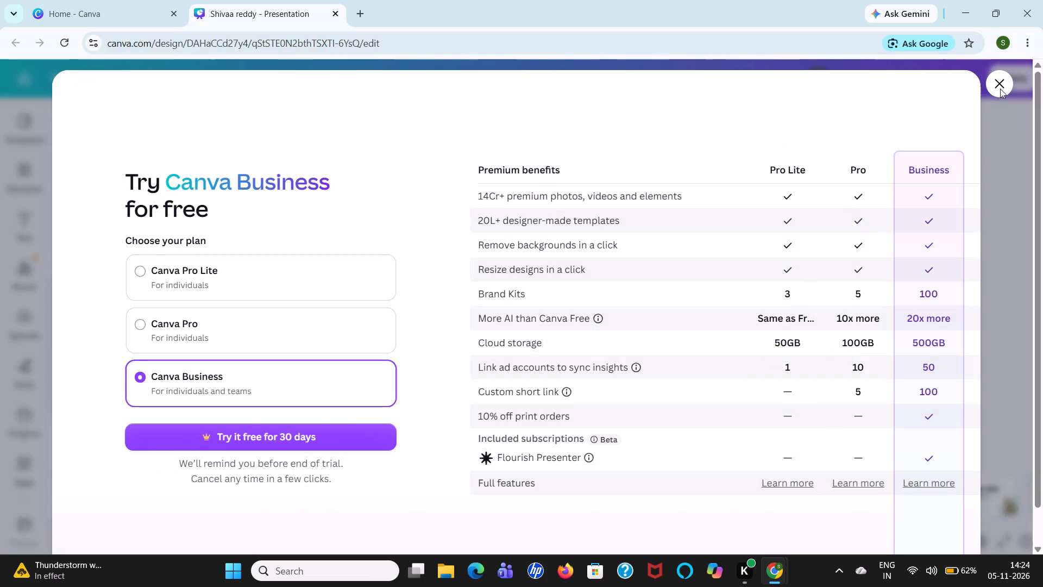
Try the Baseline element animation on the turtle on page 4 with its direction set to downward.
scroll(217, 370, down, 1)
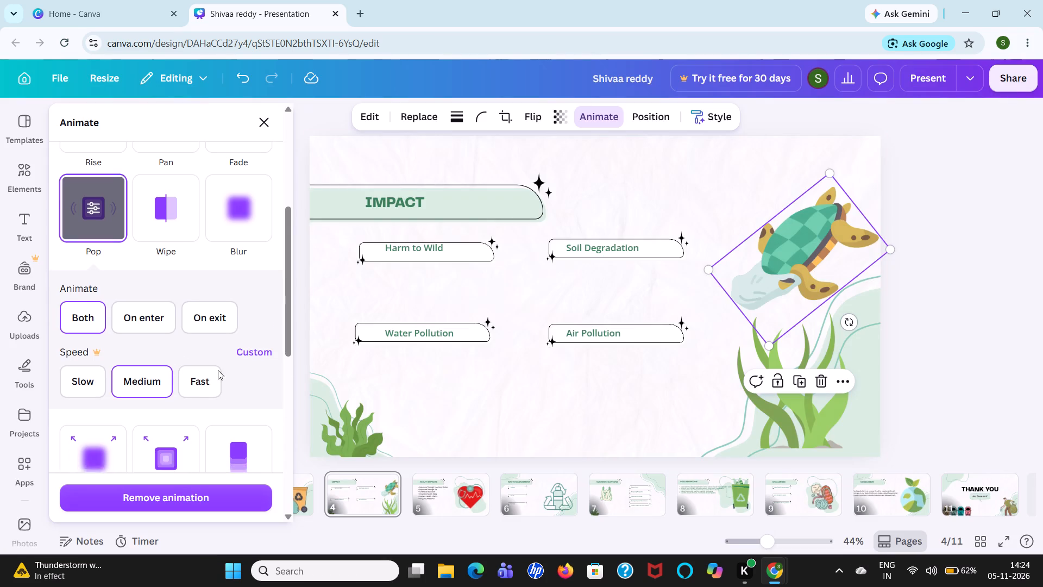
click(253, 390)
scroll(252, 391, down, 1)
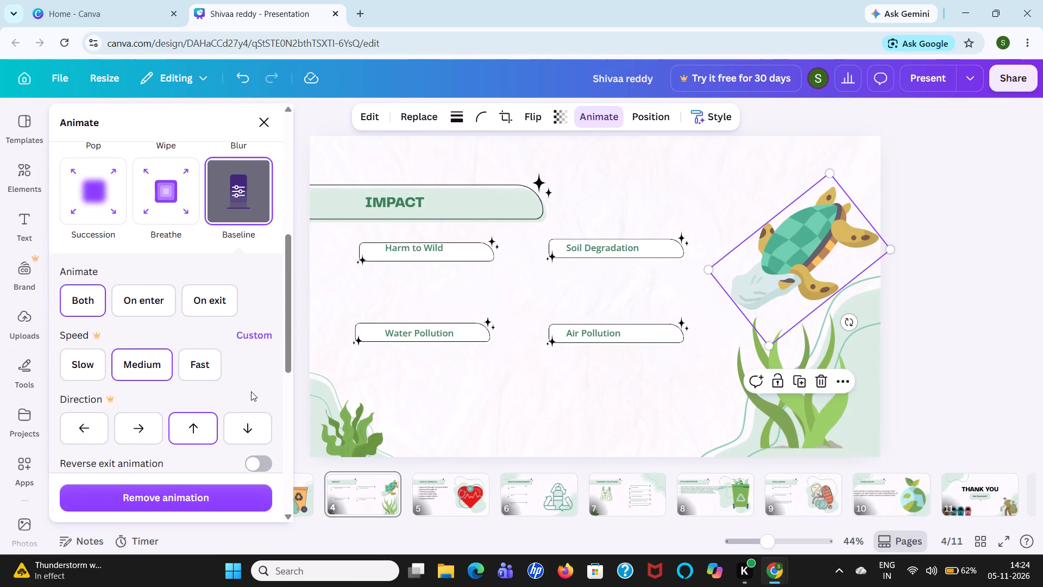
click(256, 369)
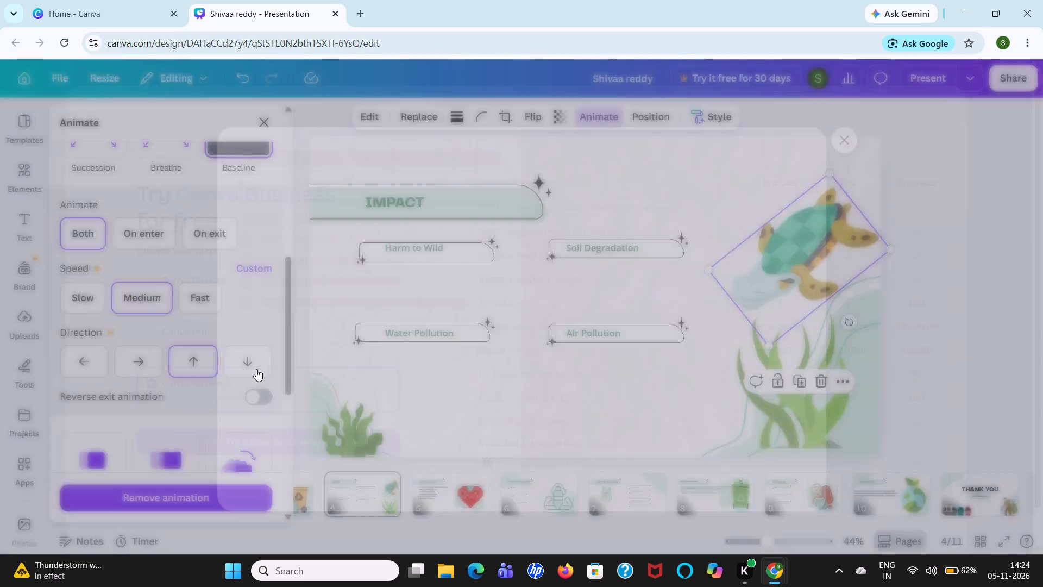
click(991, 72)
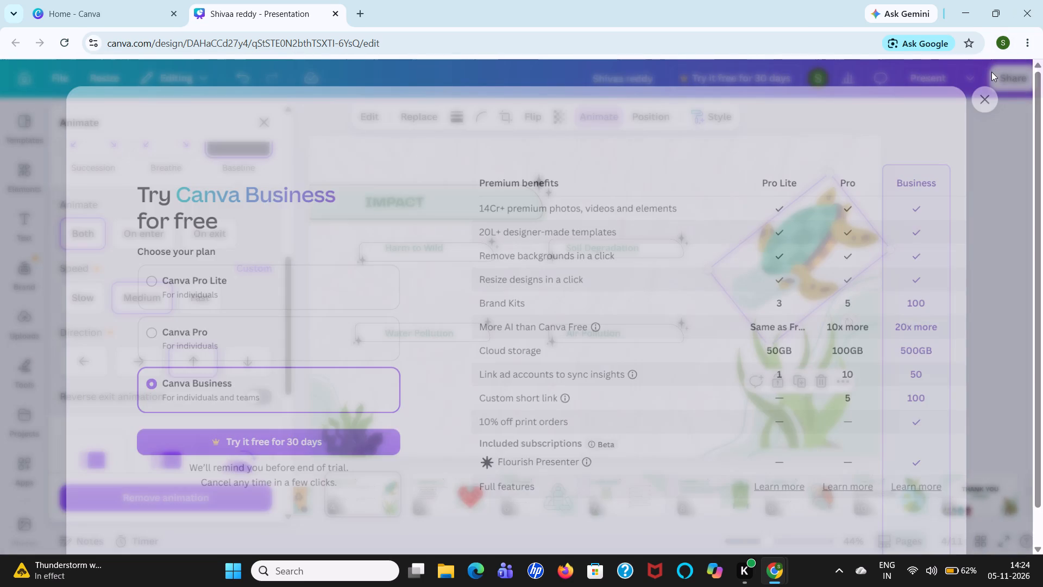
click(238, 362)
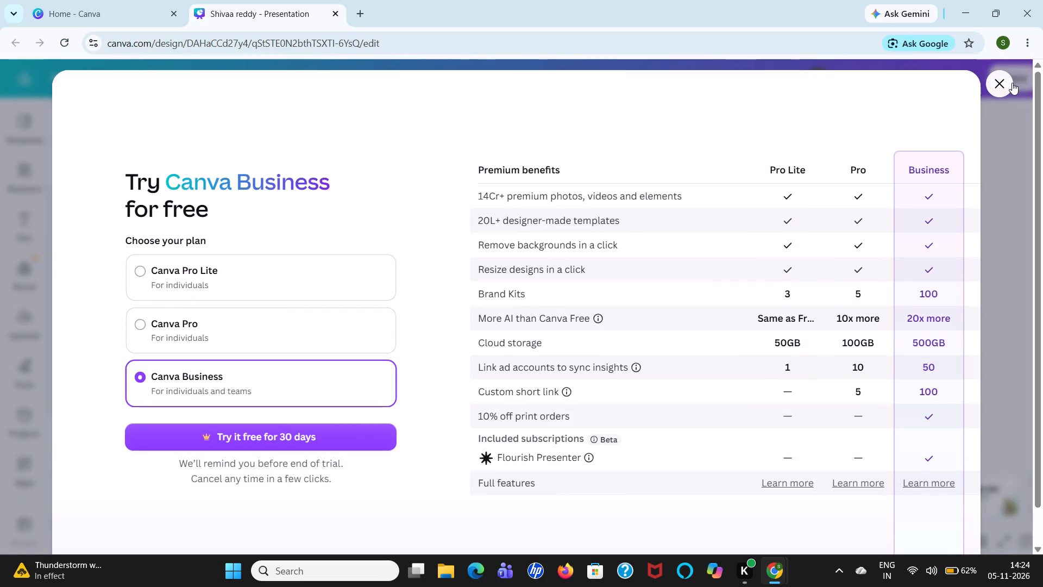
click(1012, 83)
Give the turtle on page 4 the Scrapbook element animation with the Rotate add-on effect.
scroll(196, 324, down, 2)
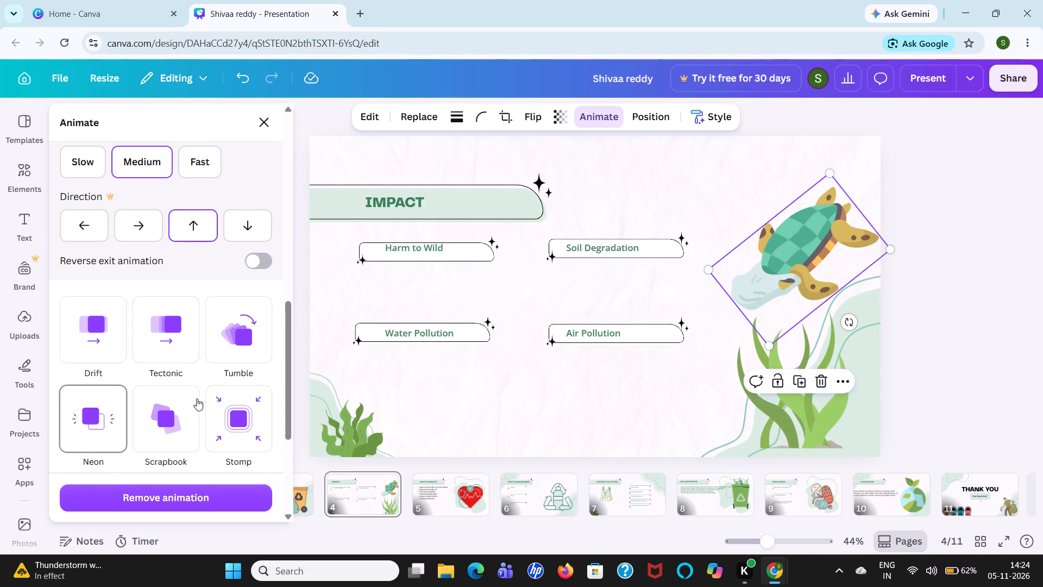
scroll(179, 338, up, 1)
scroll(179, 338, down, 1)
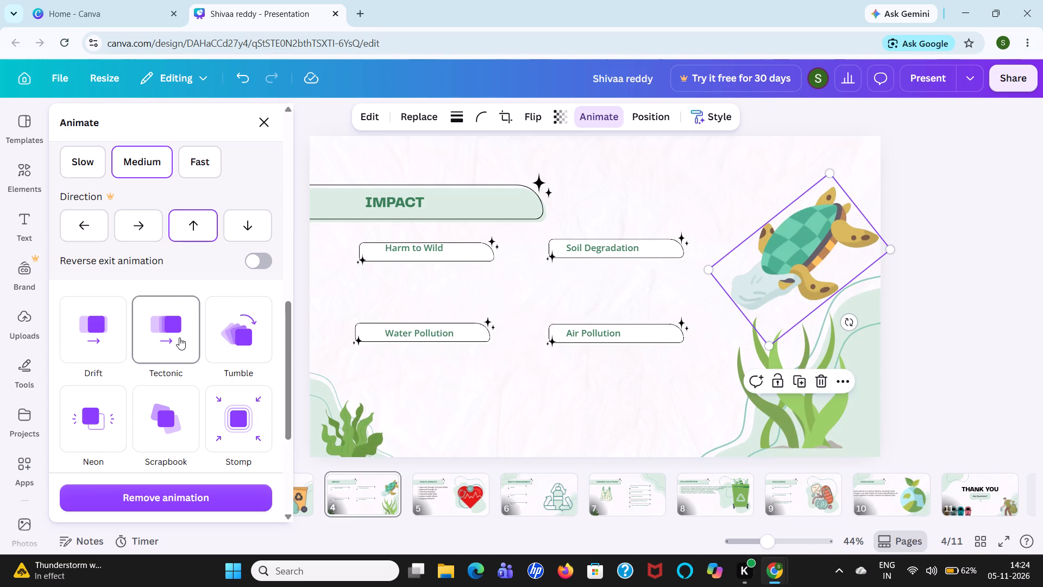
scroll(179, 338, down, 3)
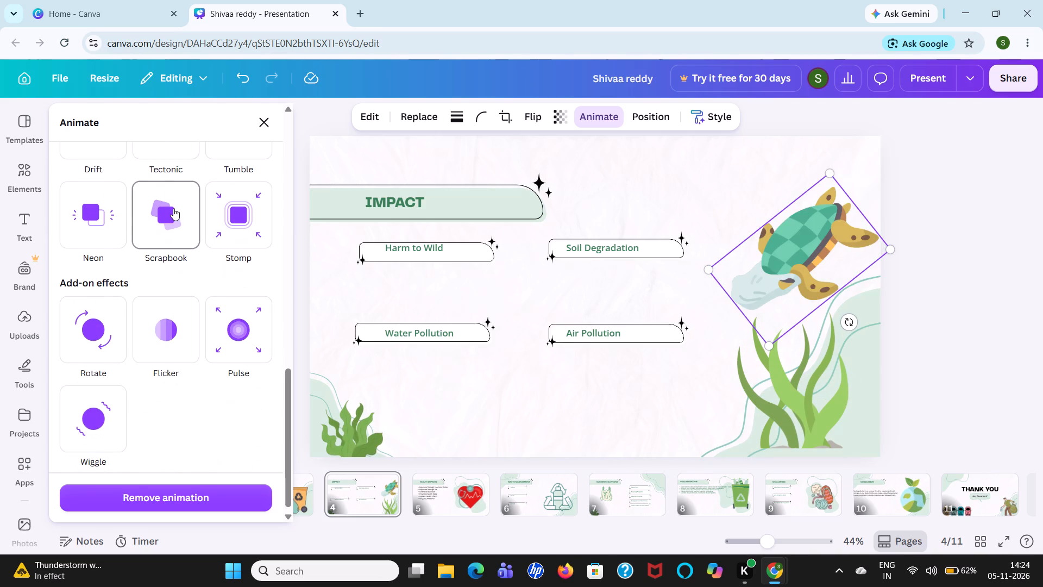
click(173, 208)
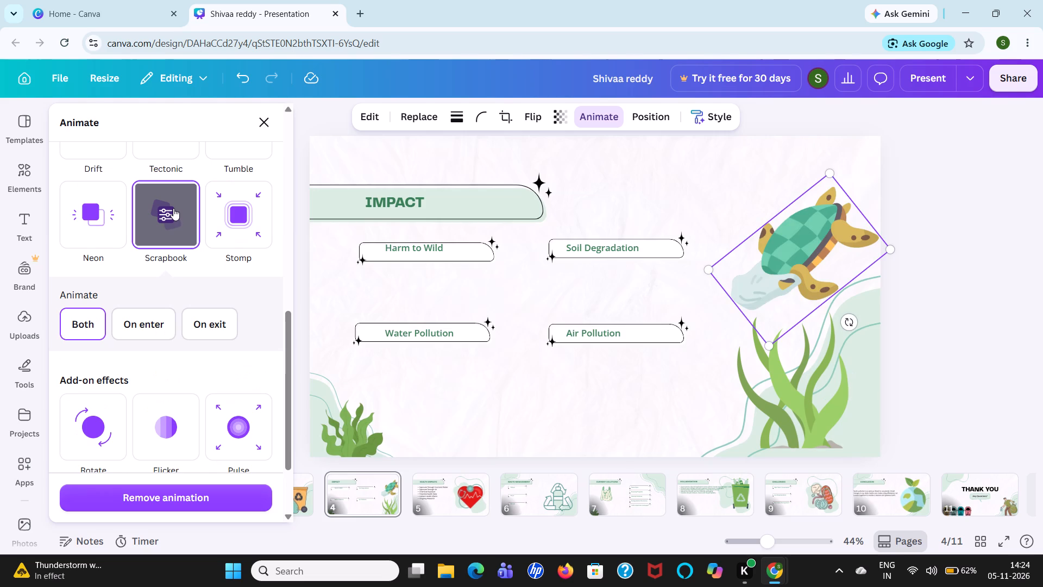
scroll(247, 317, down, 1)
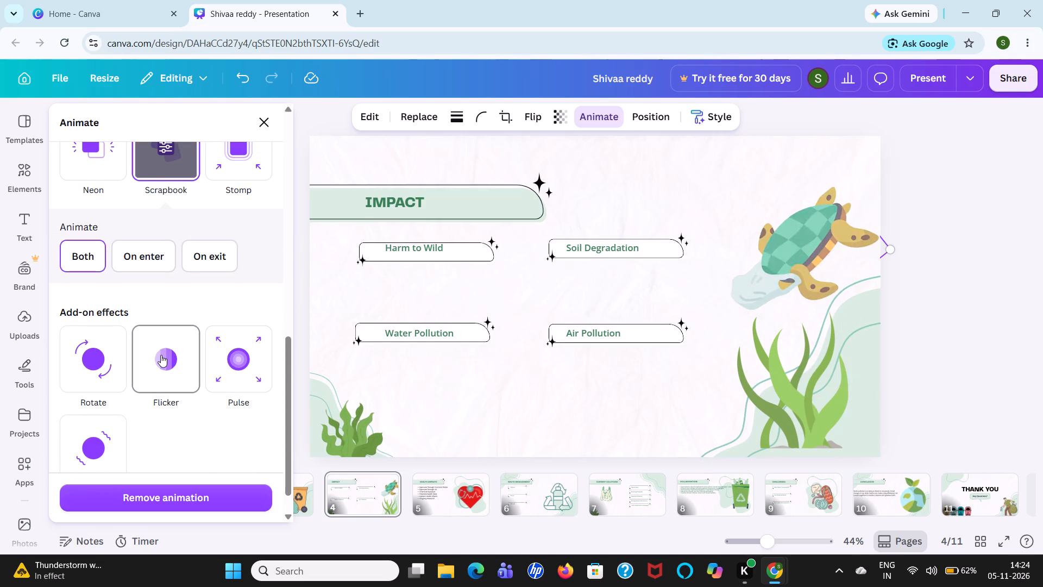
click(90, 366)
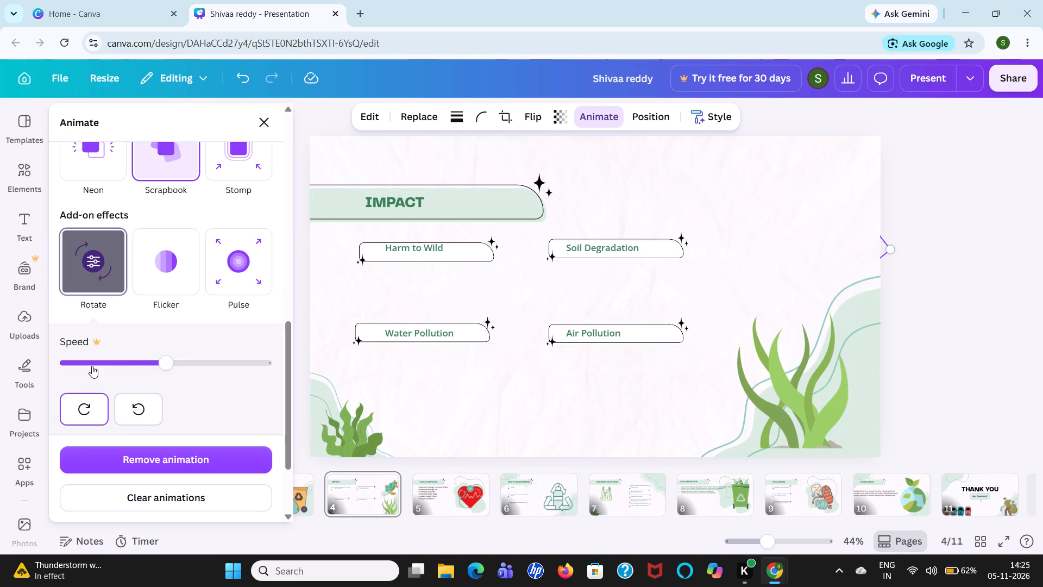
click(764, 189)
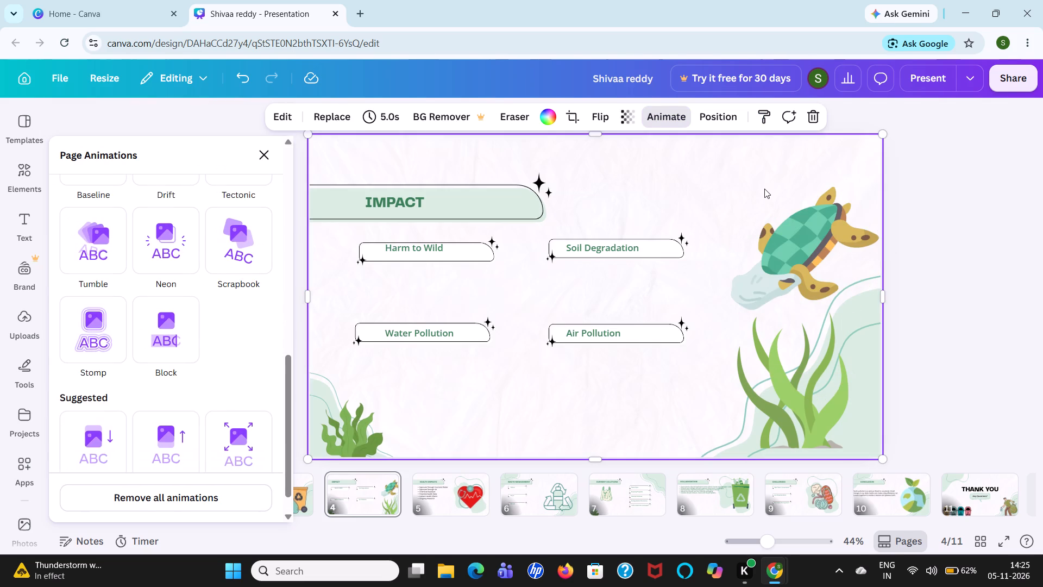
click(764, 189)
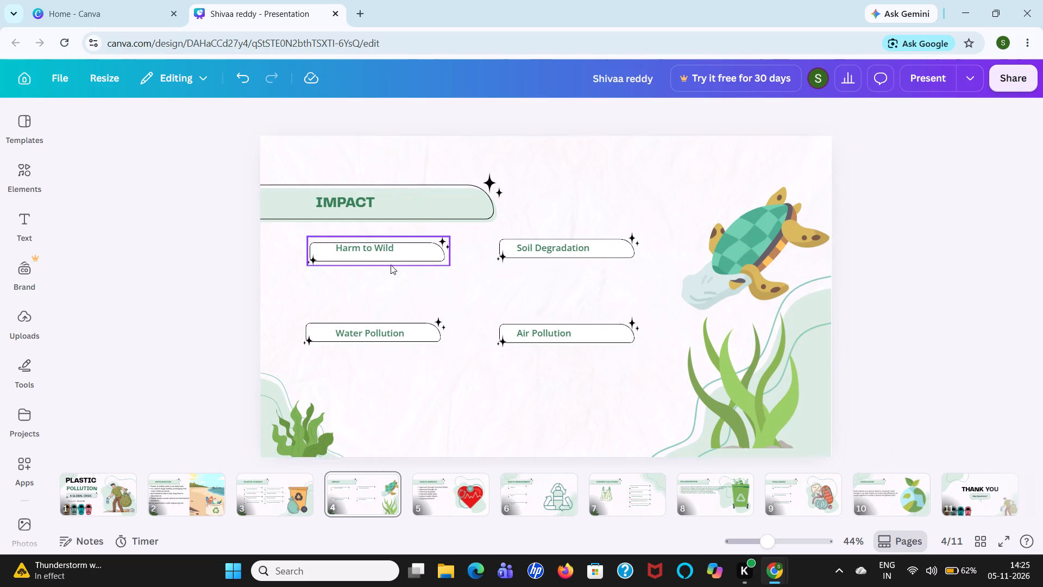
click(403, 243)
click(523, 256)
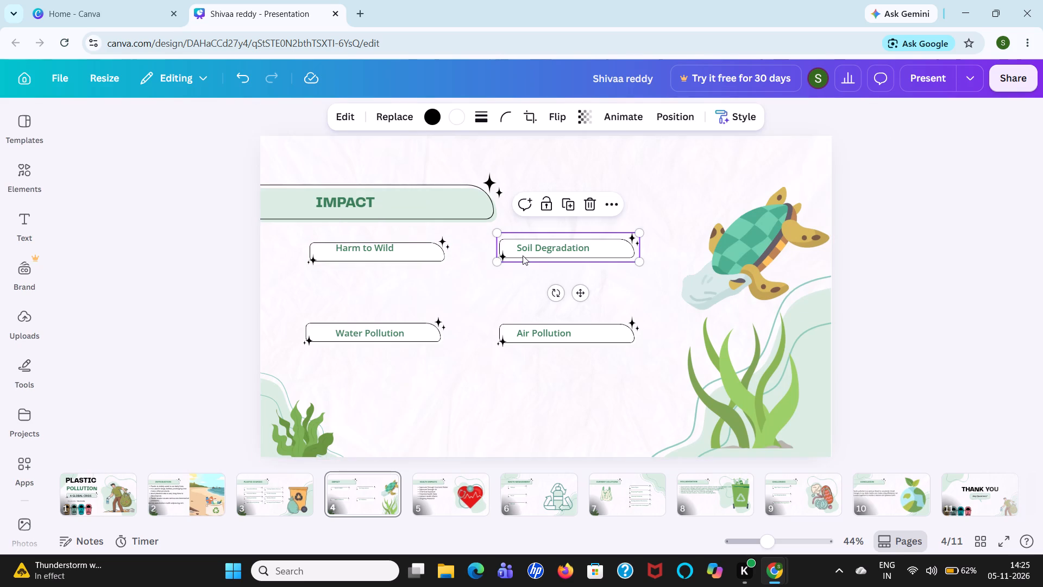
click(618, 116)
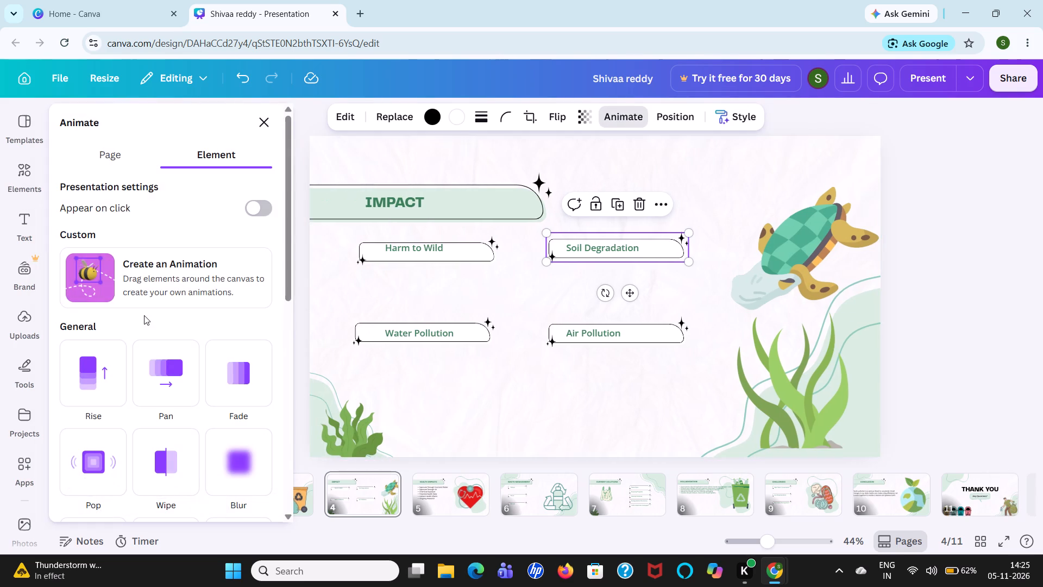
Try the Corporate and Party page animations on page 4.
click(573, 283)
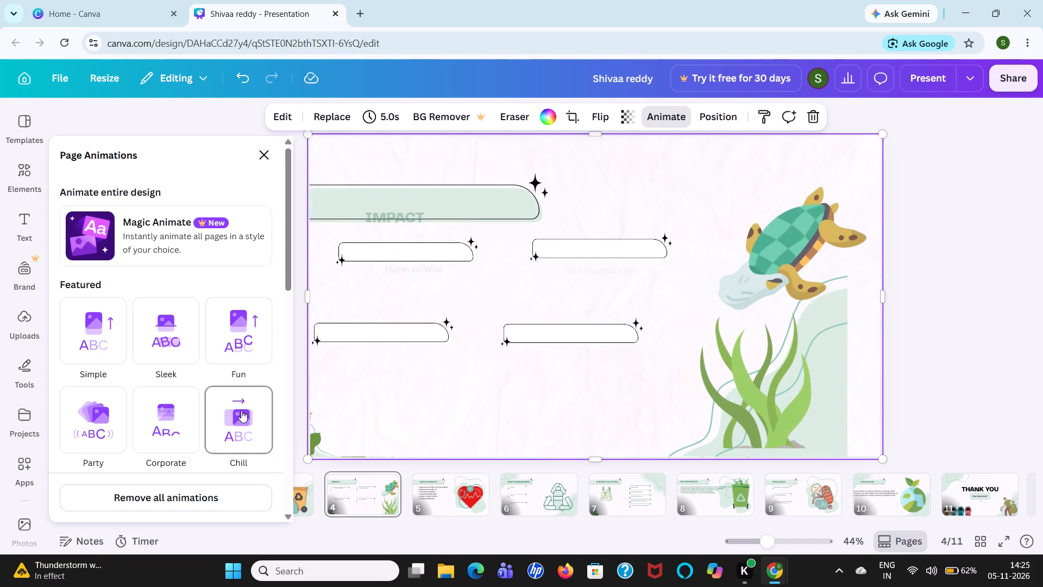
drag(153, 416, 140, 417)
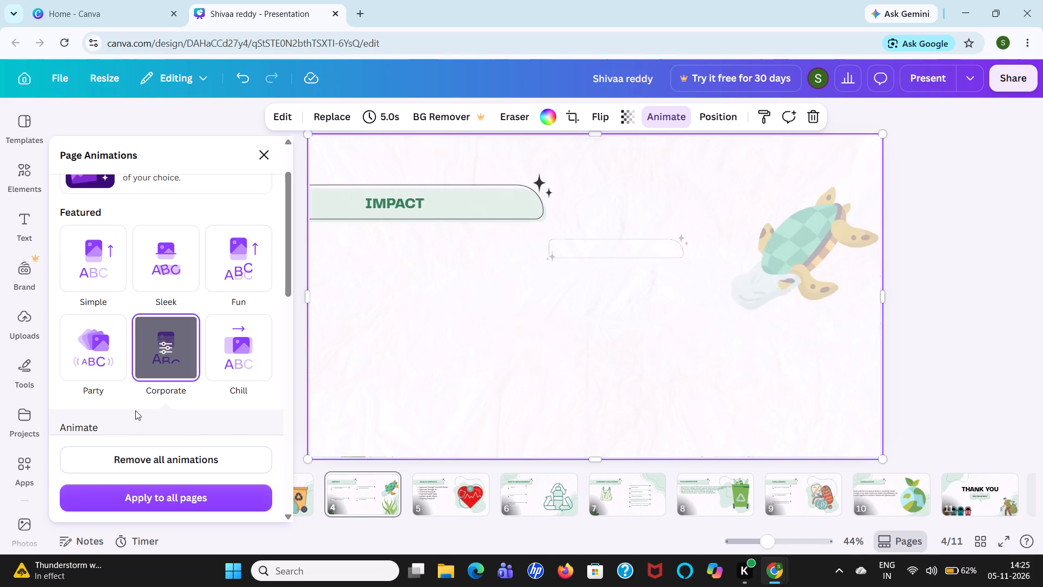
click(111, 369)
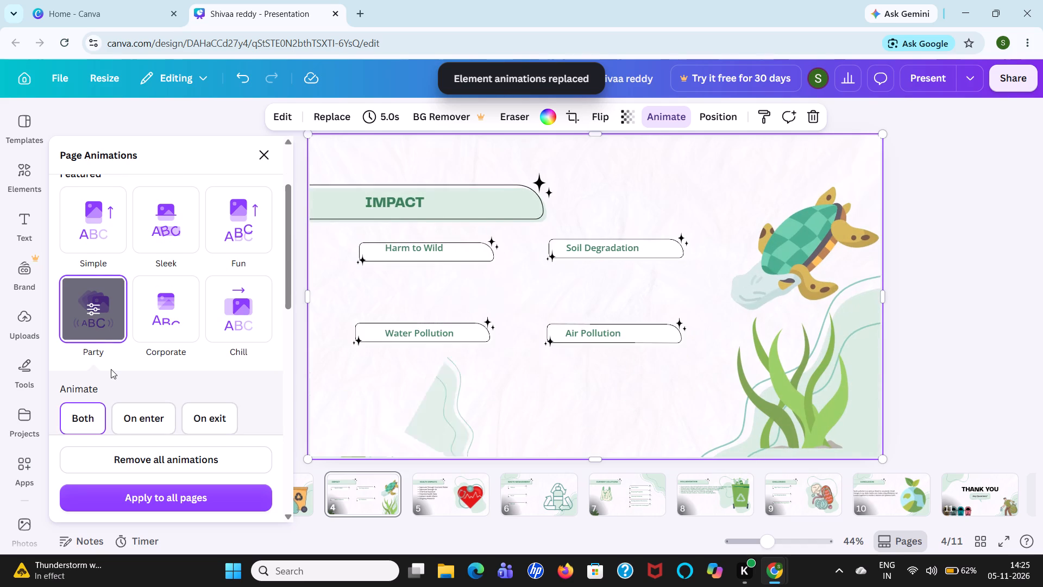
Apply the Wipe page animation to page 4, the Impact page.
scroll(232, 358, up, 5)
scroll(212, 341, down, 2)
scroll(212, 341, up, 1)
scroll(215, 339, down, 2)
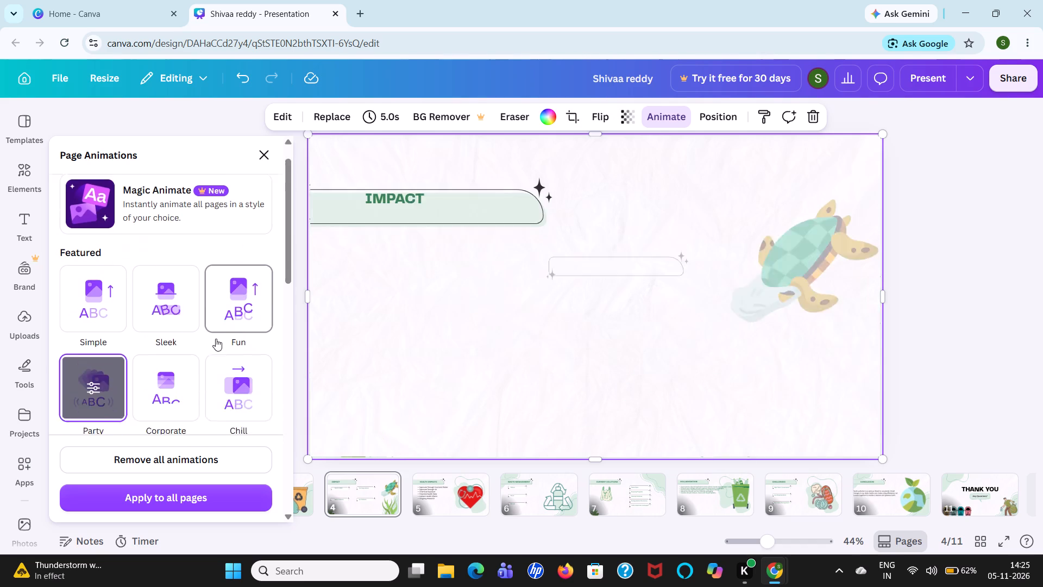
scroll(211, 339, down, 2)
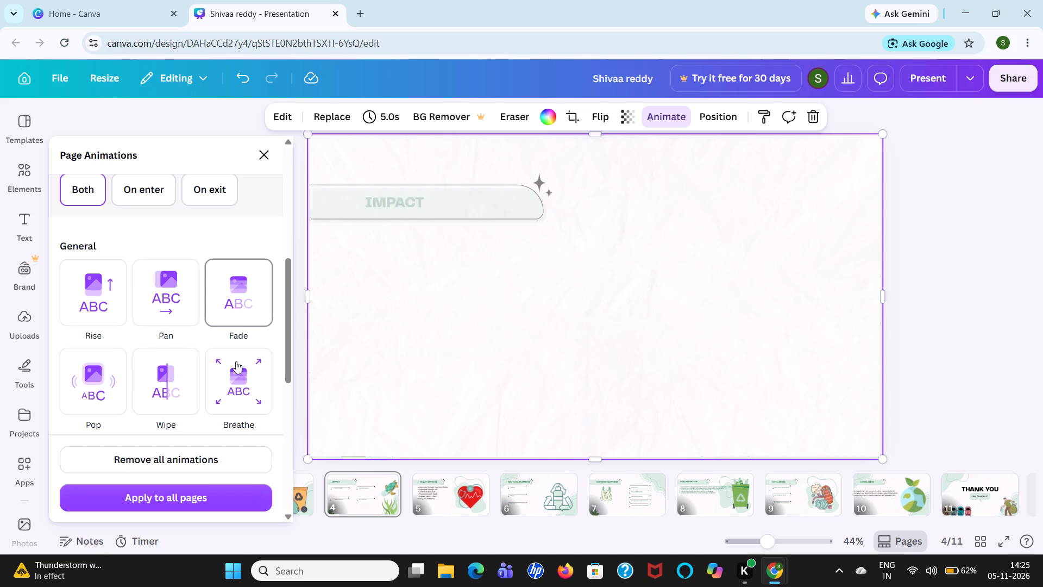
click(151, 384)
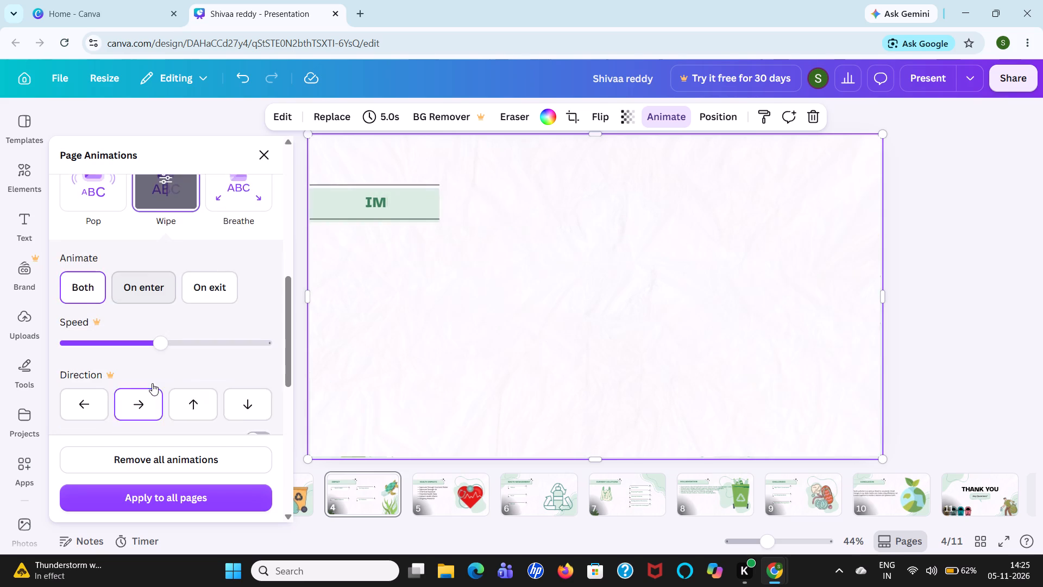
click(463, 385)
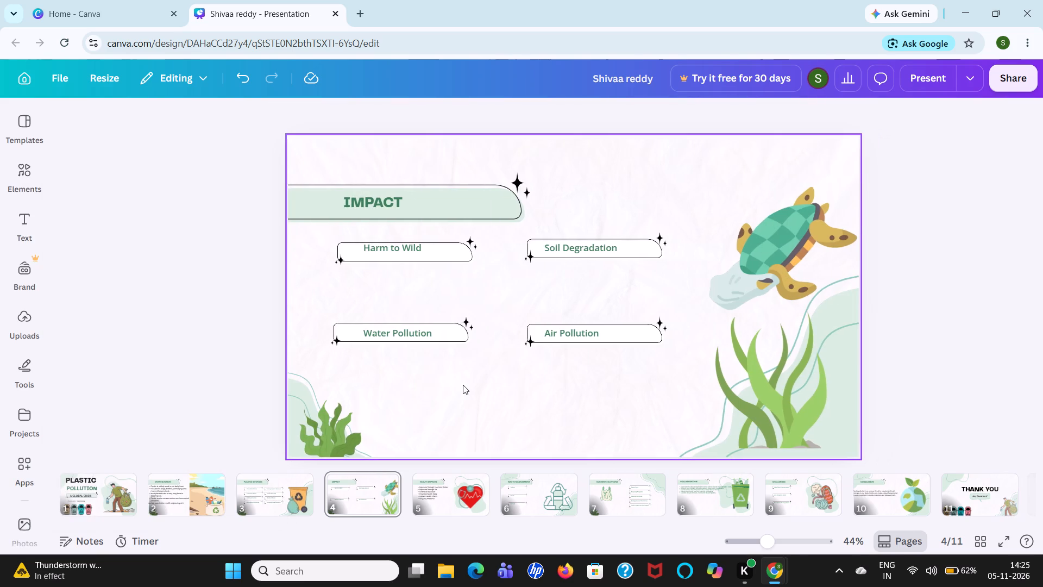
click(454, 373)
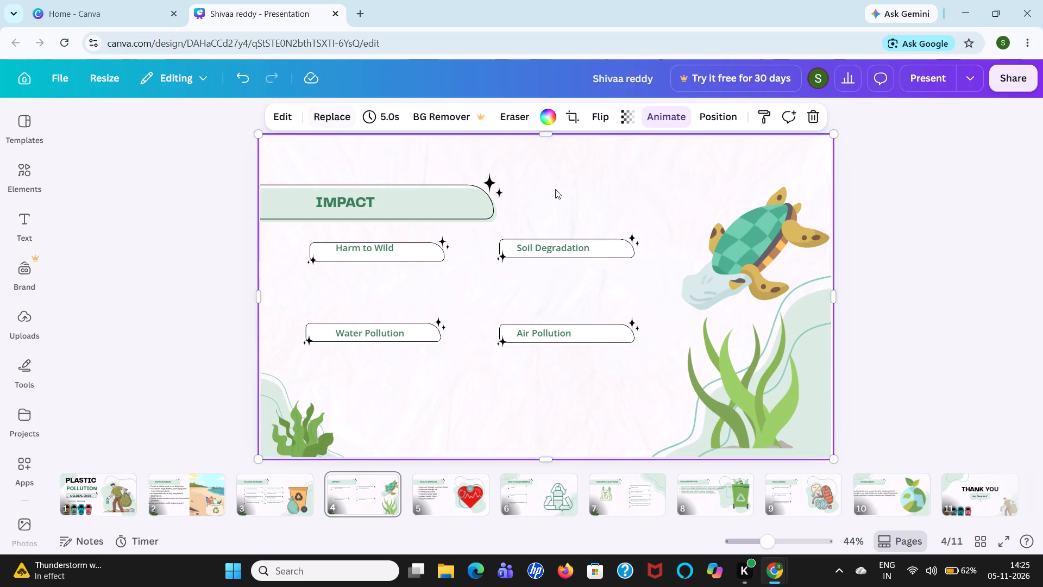
On the Health Impacts page, page 5, try Pop on the heart illustration and settle on the Succession animation.
click(455, 513)
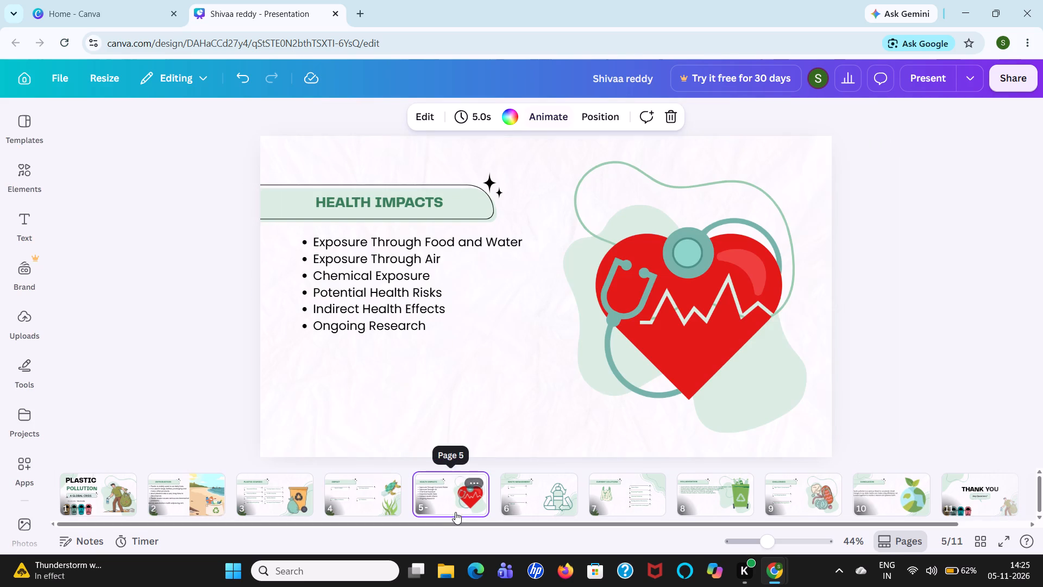
click(709, 277)
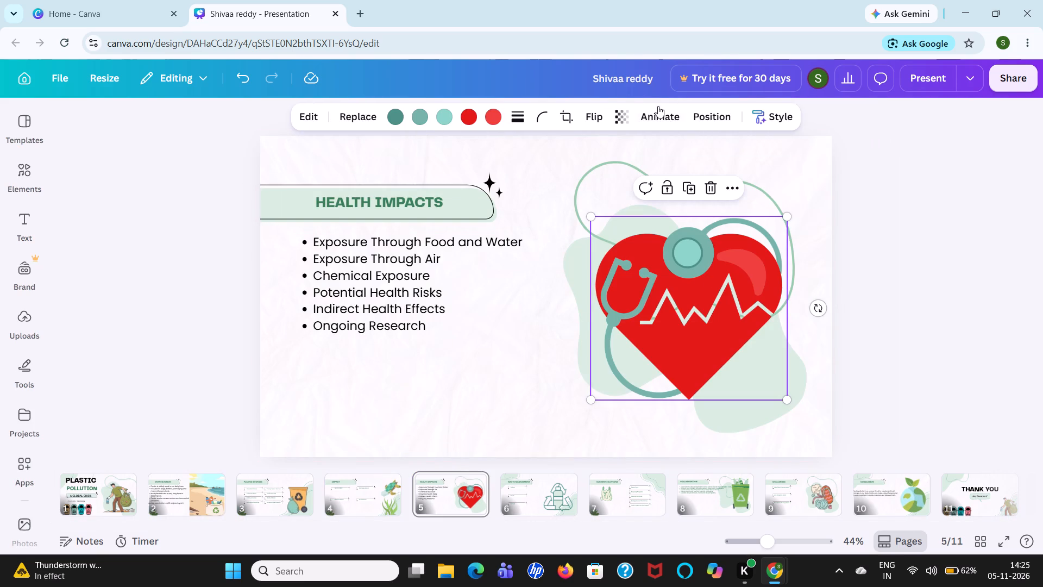
click(660, 108)
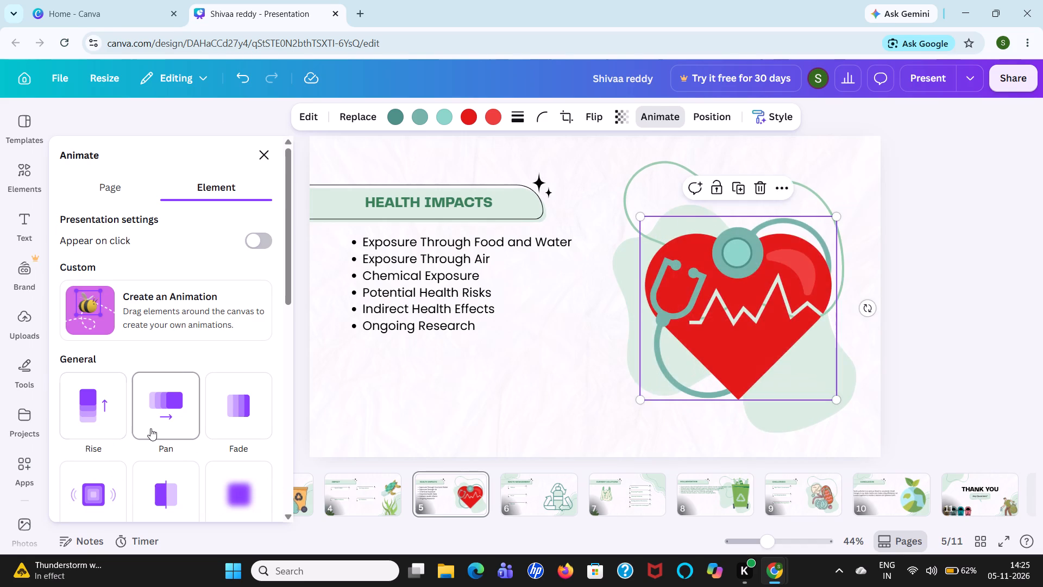
scroll(210, 426, down, 2)
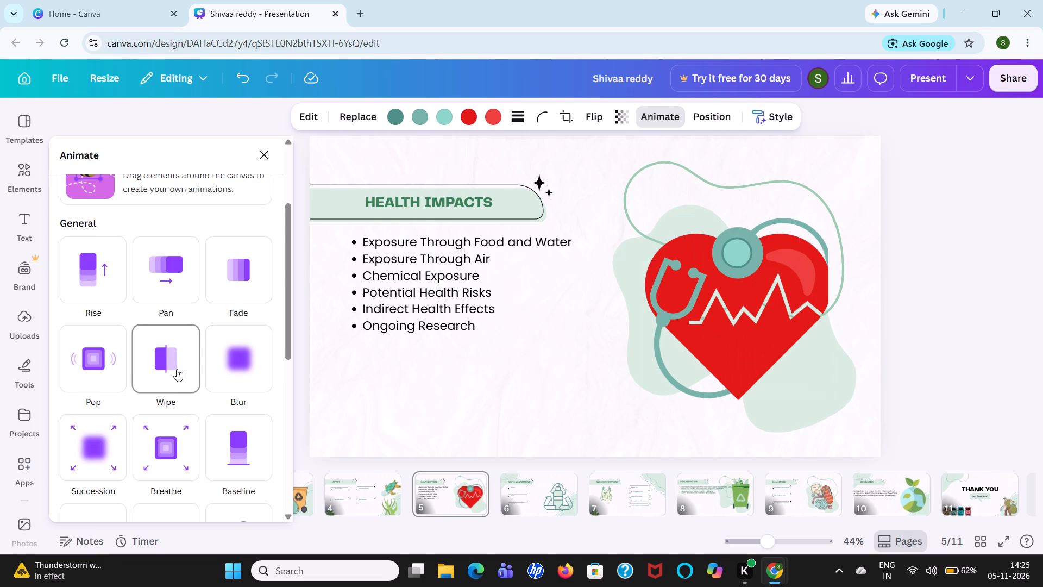
click(83, 373)
scroll(199, 370, down, 2)
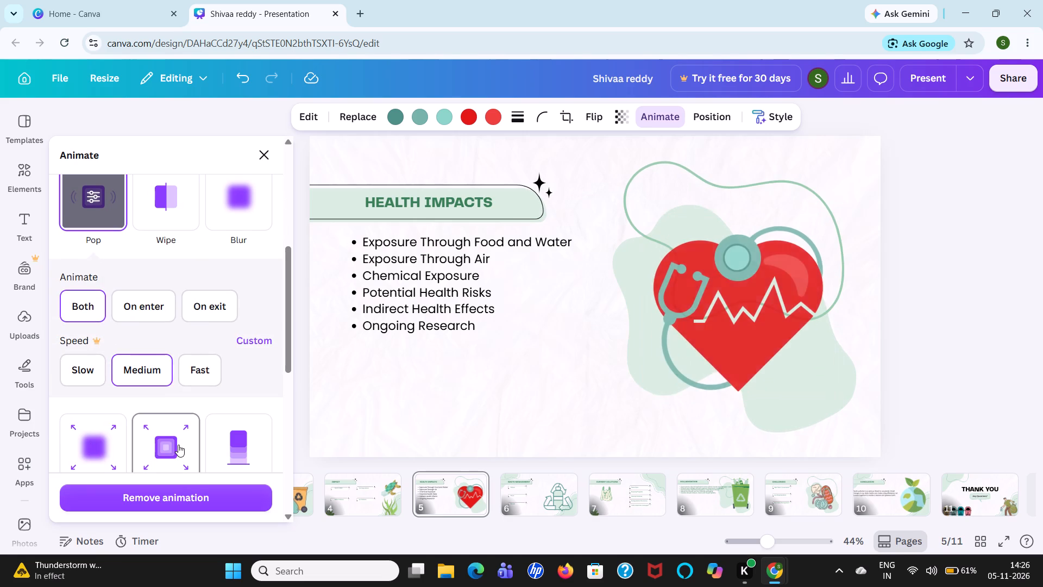
click(116, 443)
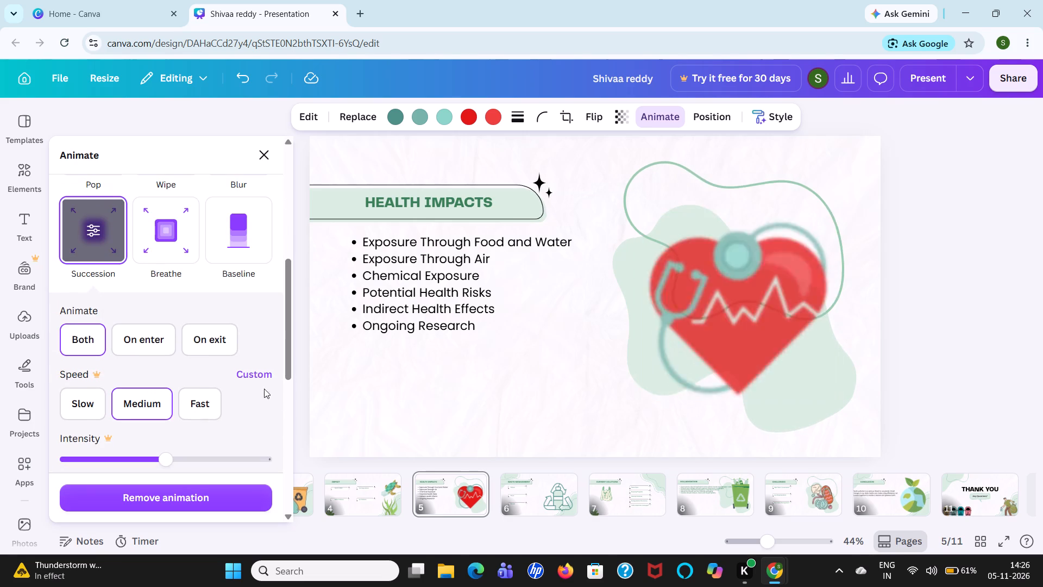
scroll(257, 395, down, 1)
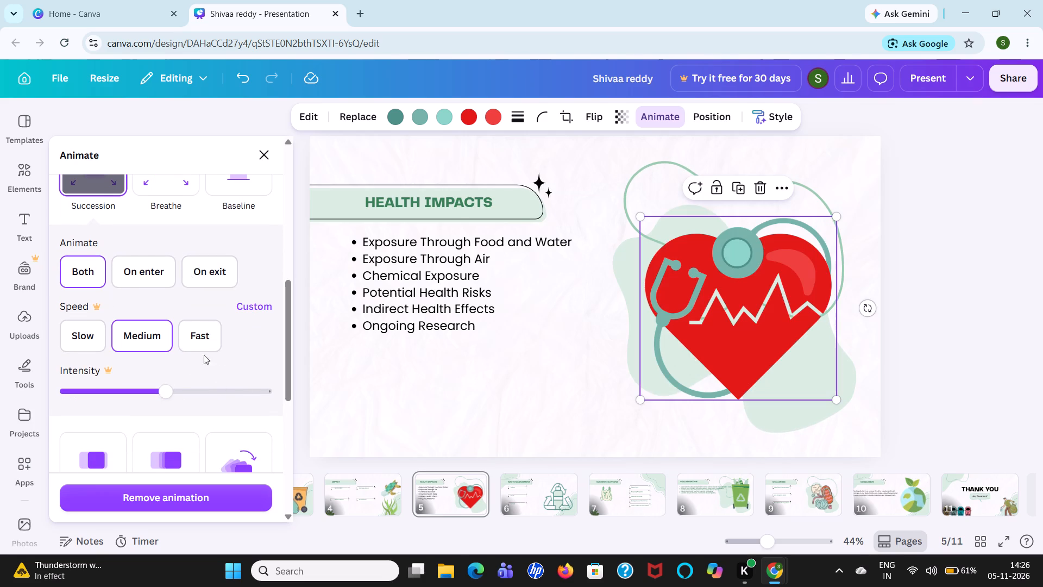
scroll(223, 354, down, 2)
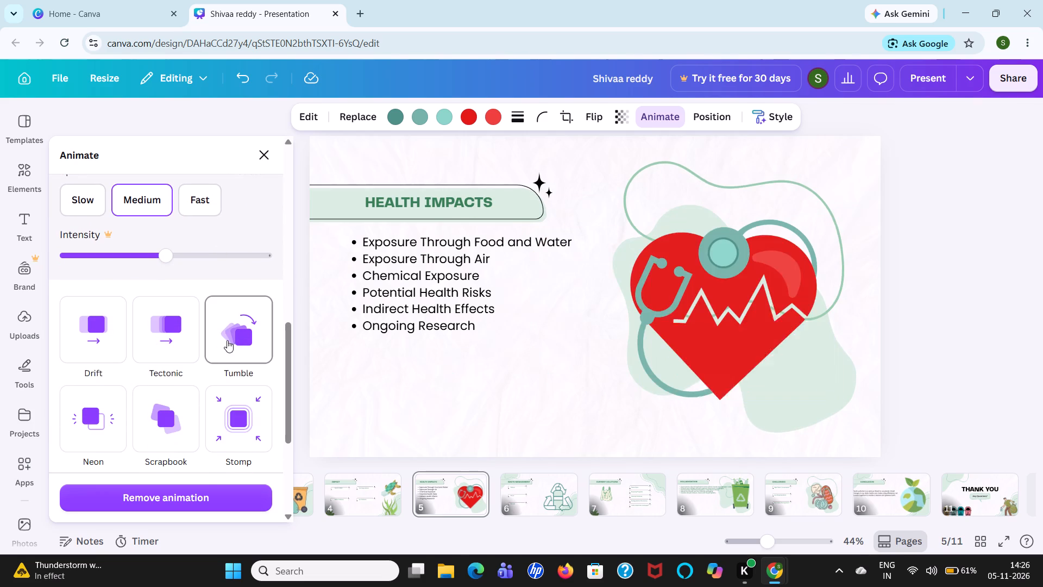
Apply the Succession animation to the bulleted list on page 5.
click(426, 311)
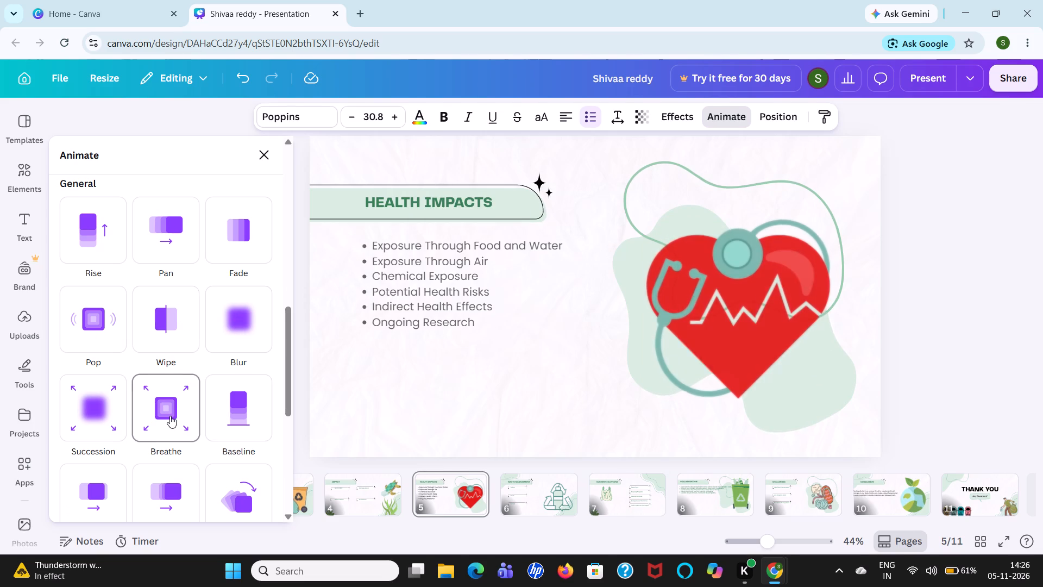
click(122, 421)
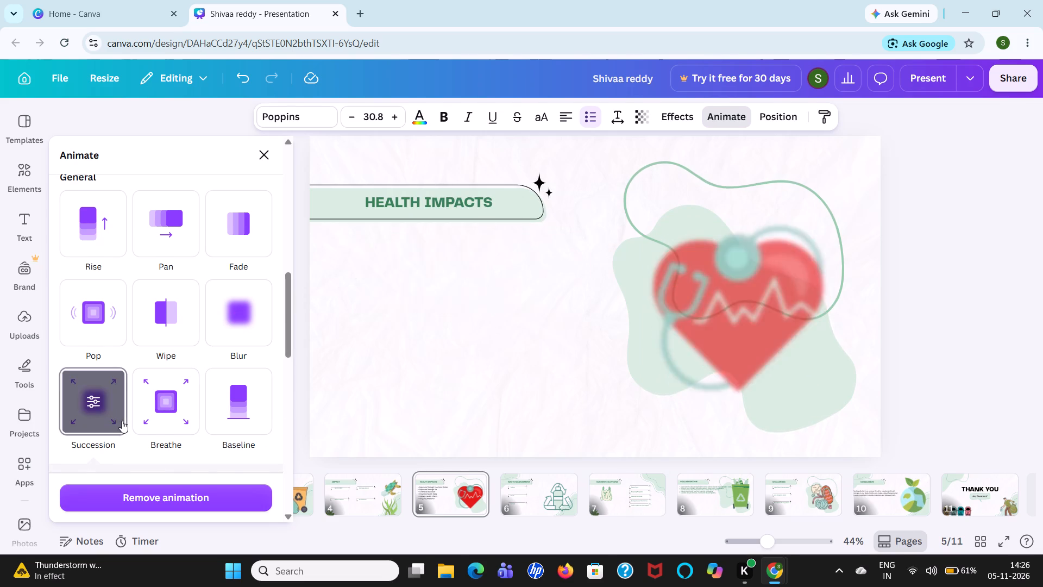
click(420, 383)
click(518, 374)
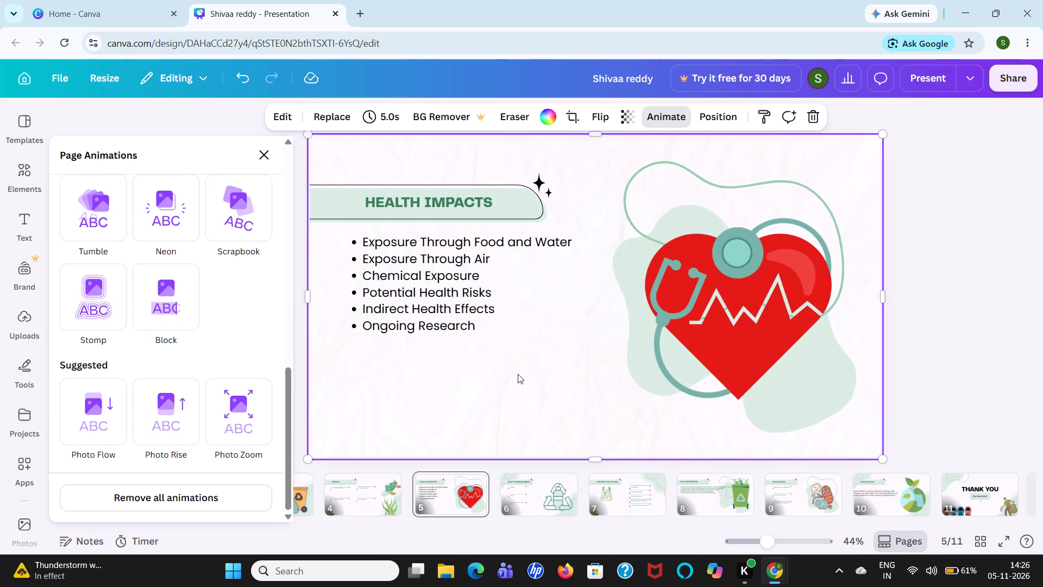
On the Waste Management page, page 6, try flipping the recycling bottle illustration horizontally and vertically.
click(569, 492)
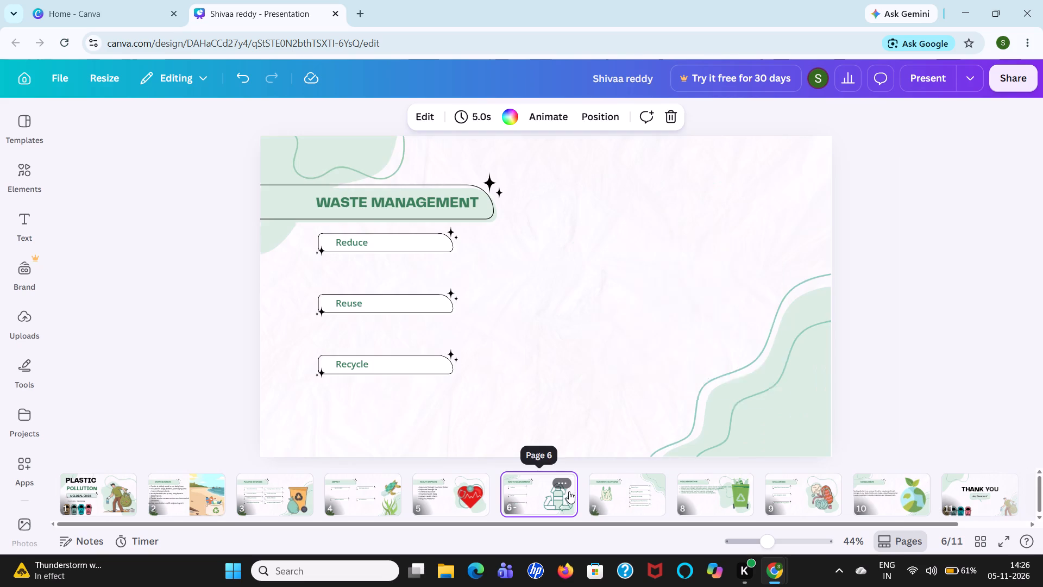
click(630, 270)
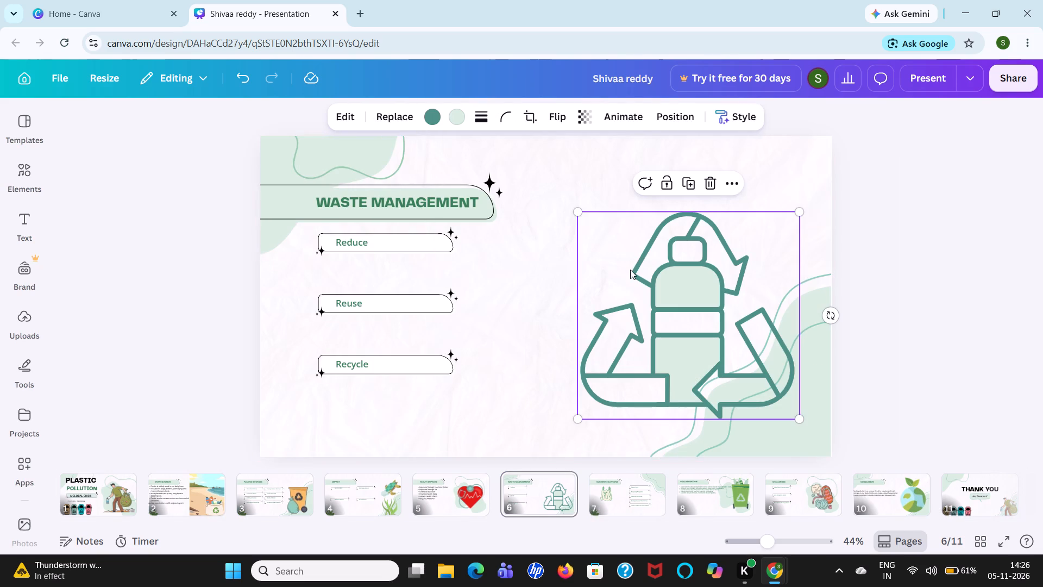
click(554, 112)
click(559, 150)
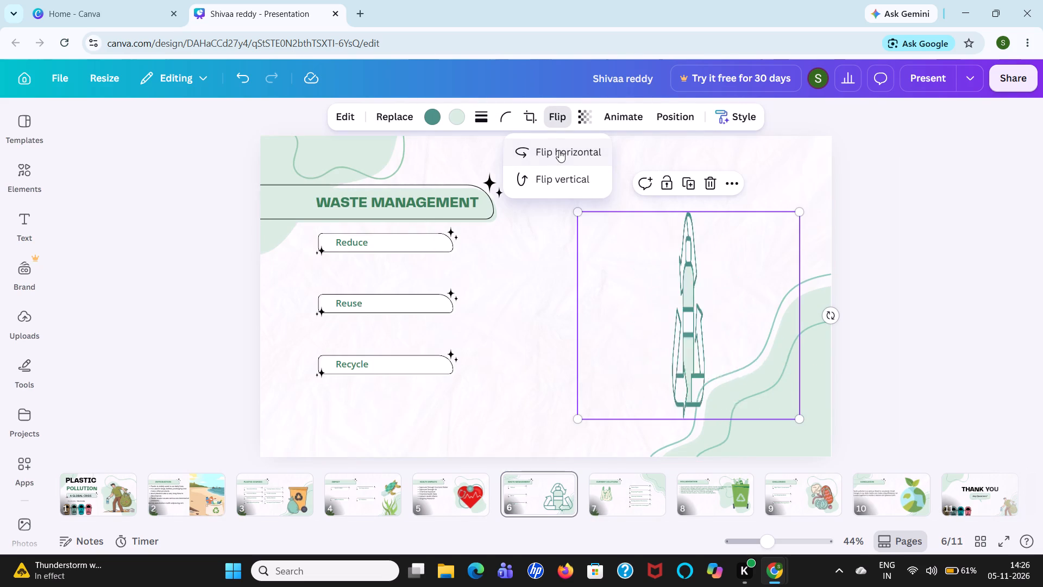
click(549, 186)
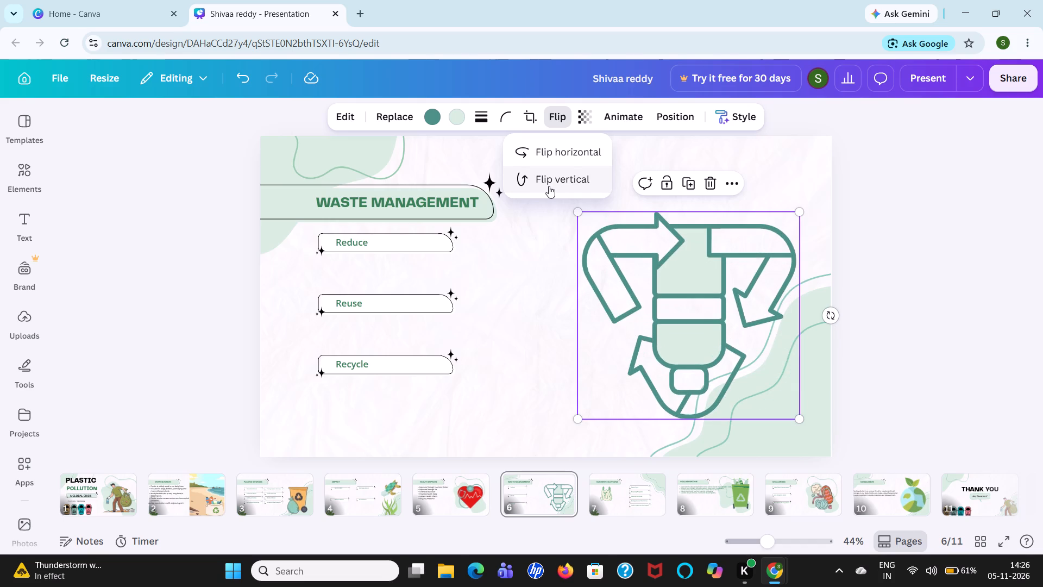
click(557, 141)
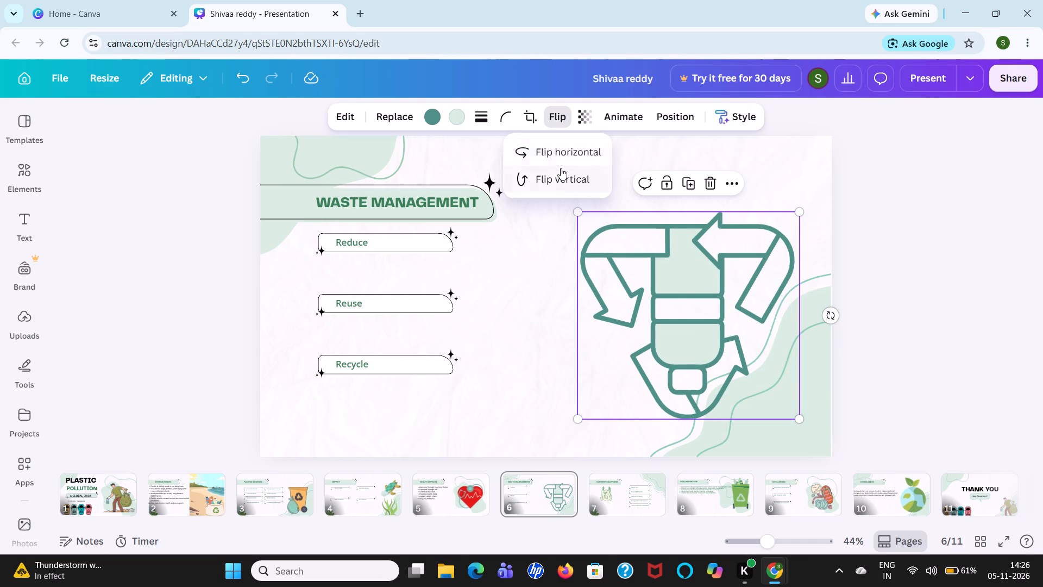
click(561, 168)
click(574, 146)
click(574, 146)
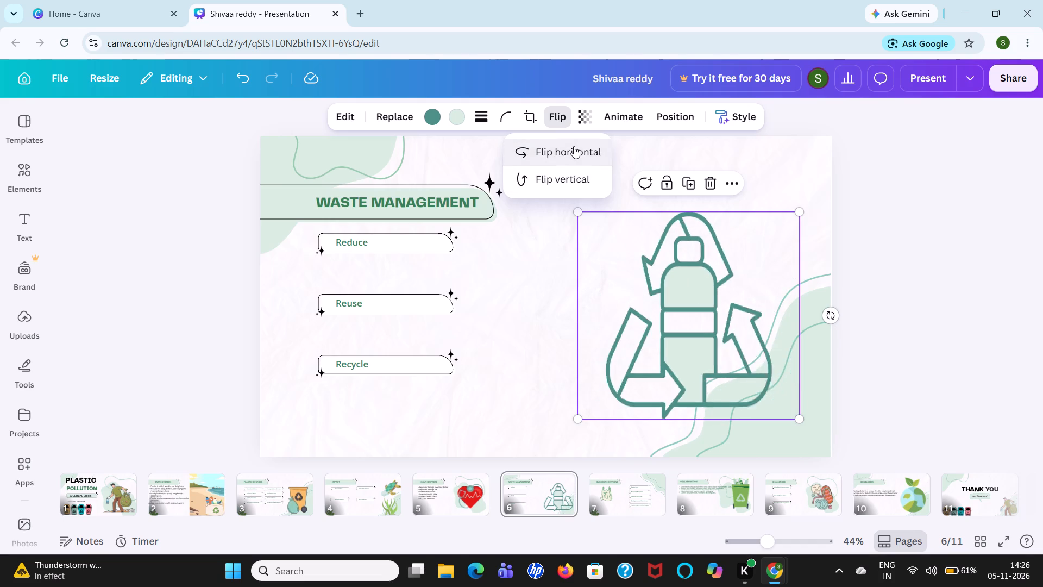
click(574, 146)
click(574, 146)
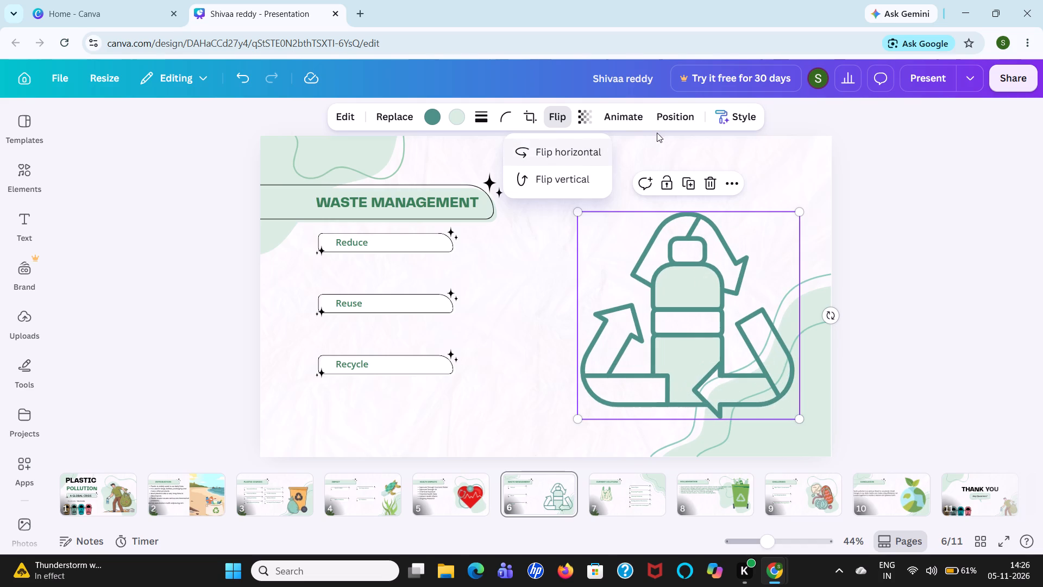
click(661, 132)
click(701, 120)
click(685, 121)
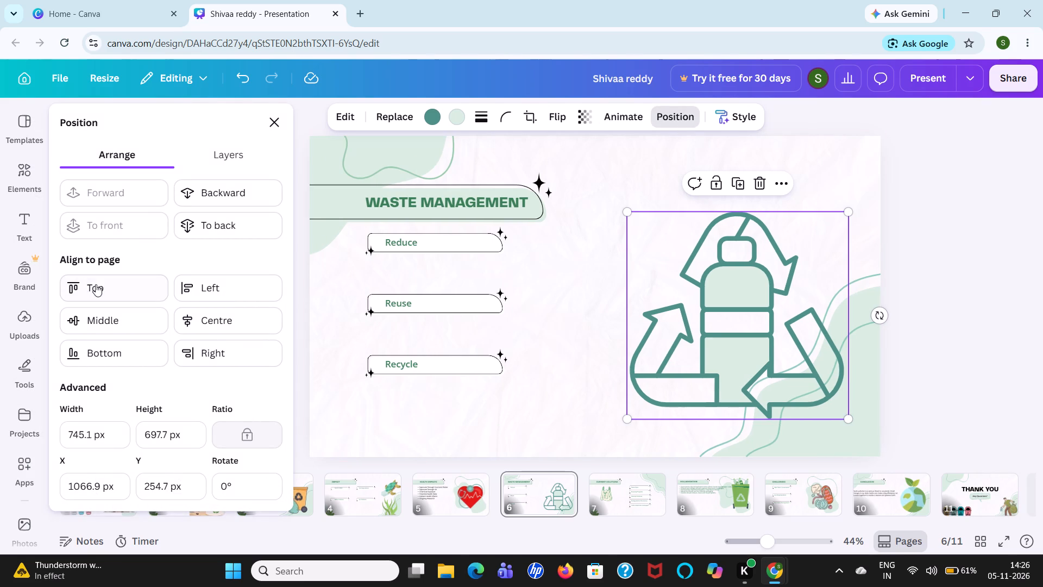
Apply the Succession element animation to the recycling bottle illustration on page 6.
click(621, 120)
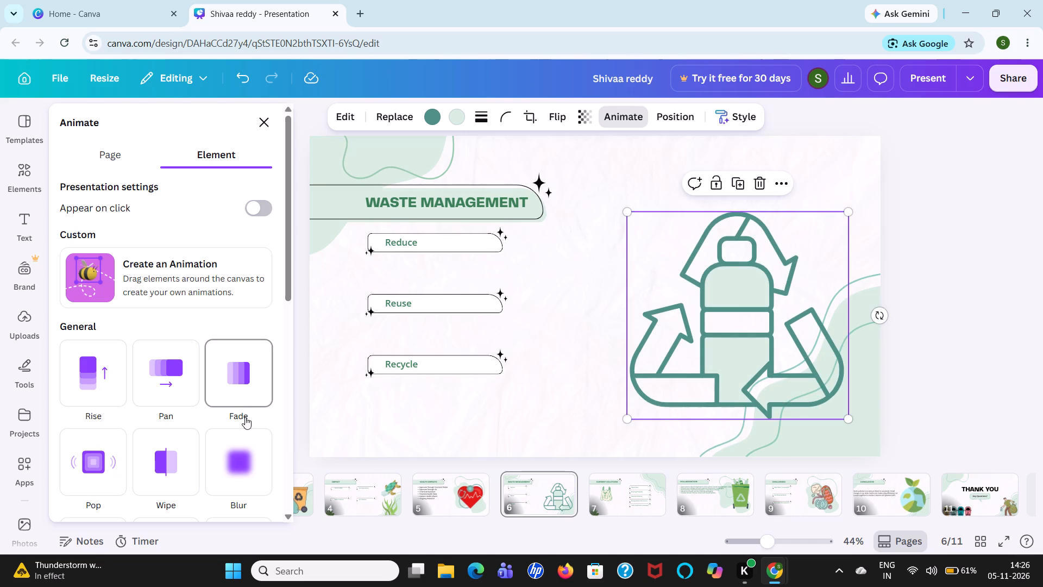
scroll(246, 465, down, 2)
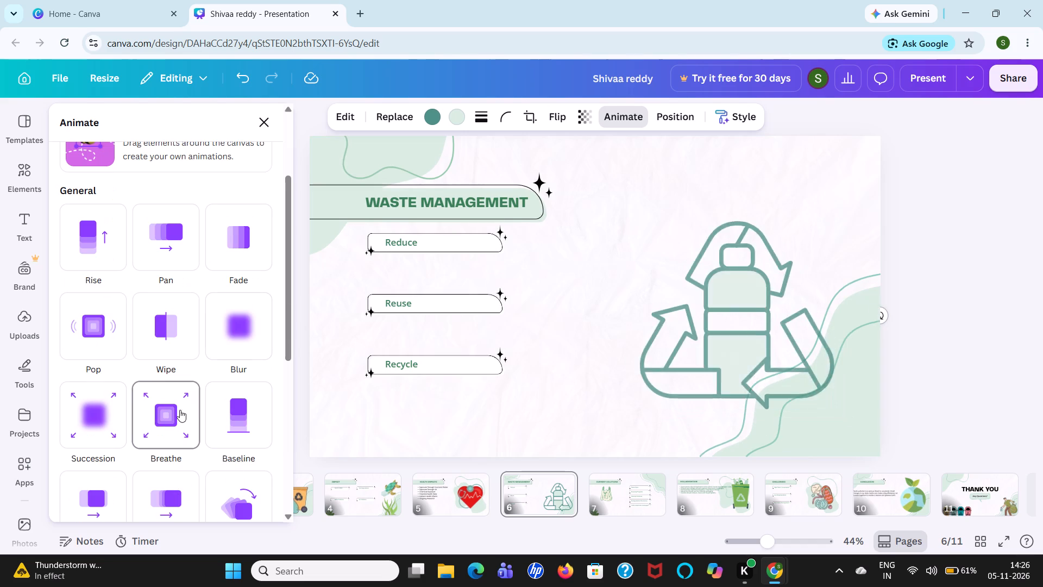
click(69, 417)
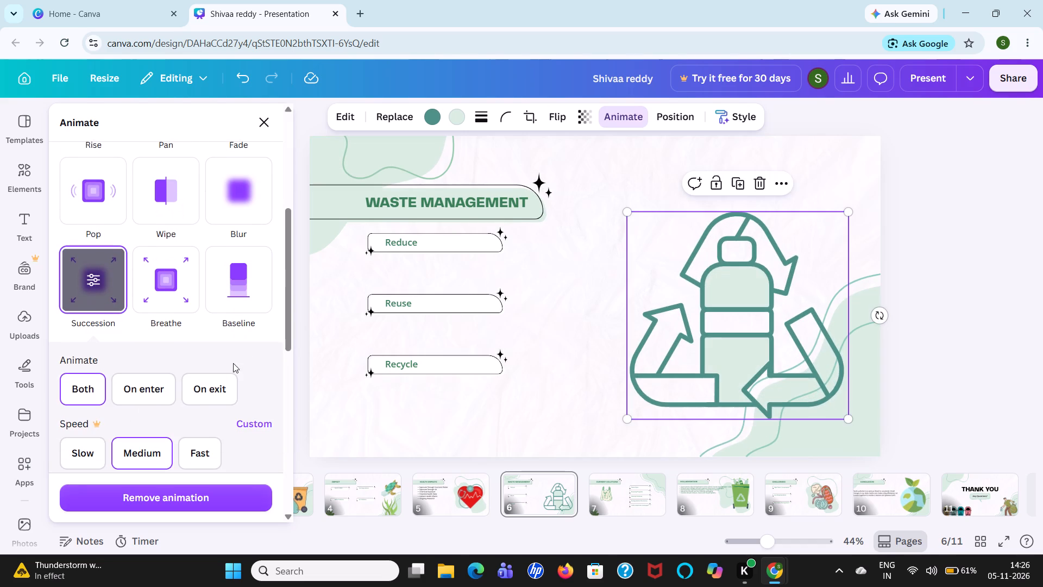
scroll(252, 368, down, 3)
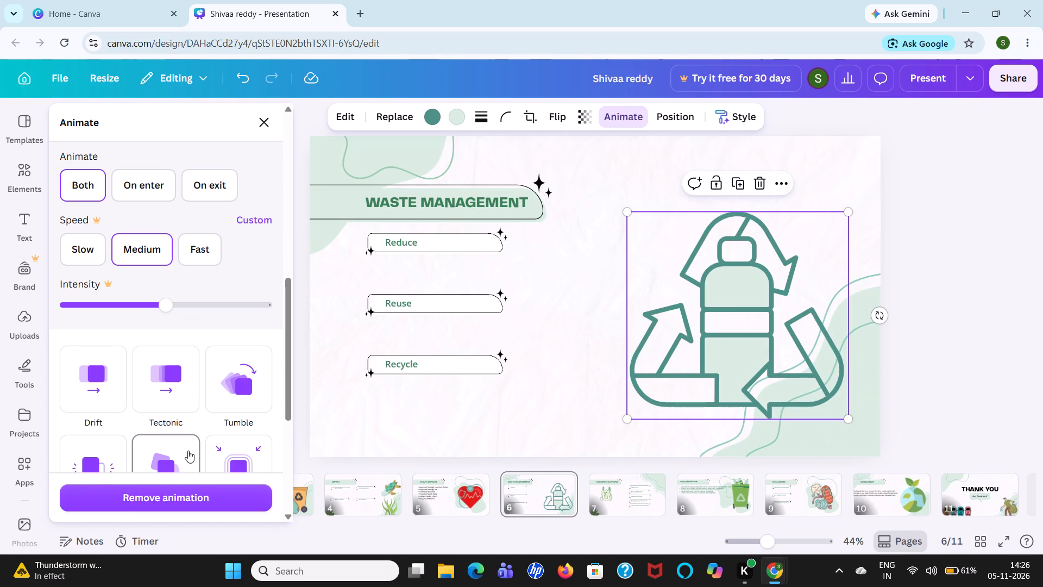
scroll(210, 427, down, 1)
scroll(211, 427, up, 4)
scroll(212, 426, down, 1)
click(567, 359)
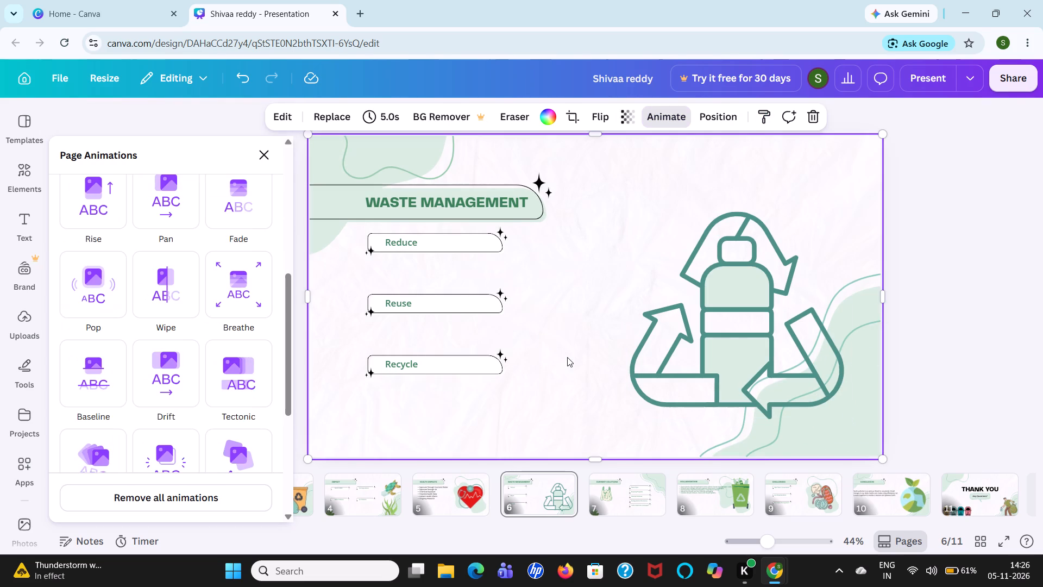
click(263, 152)
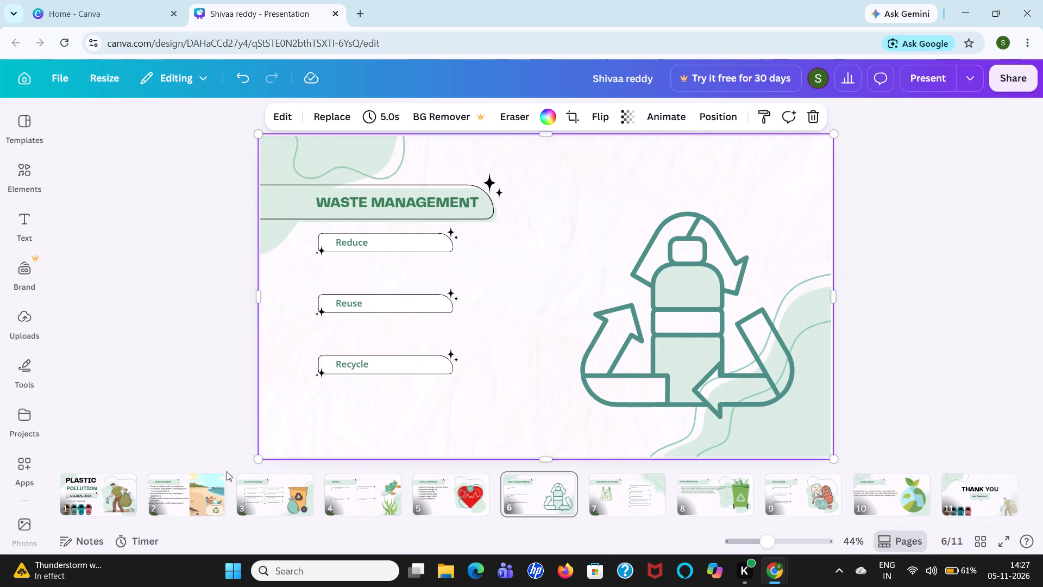
Present the deck in full screen from page 1, review the slides and their animations through the Thank You page, and exit.
click(88, 489)
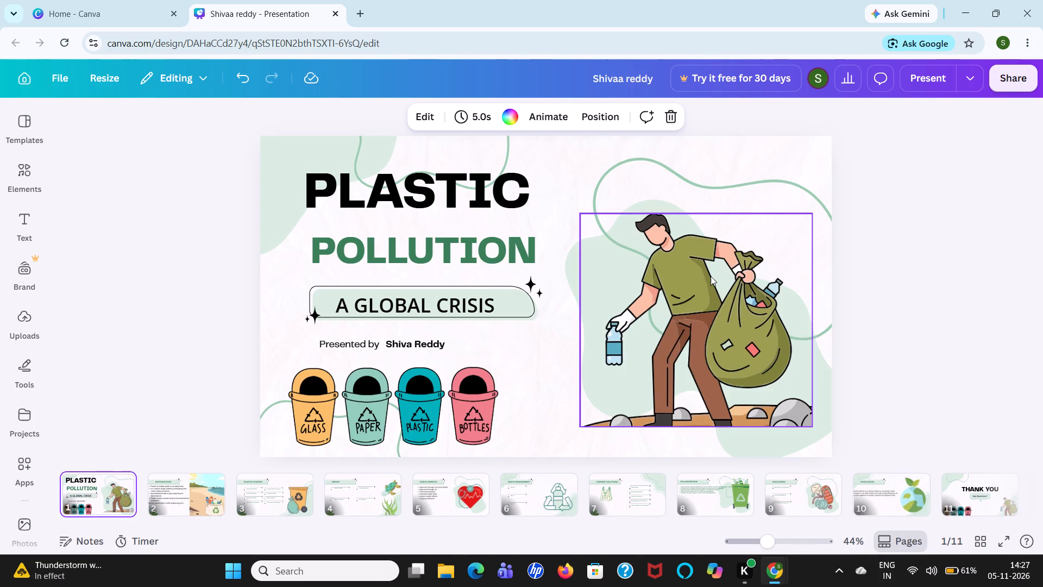
click(959, 82)
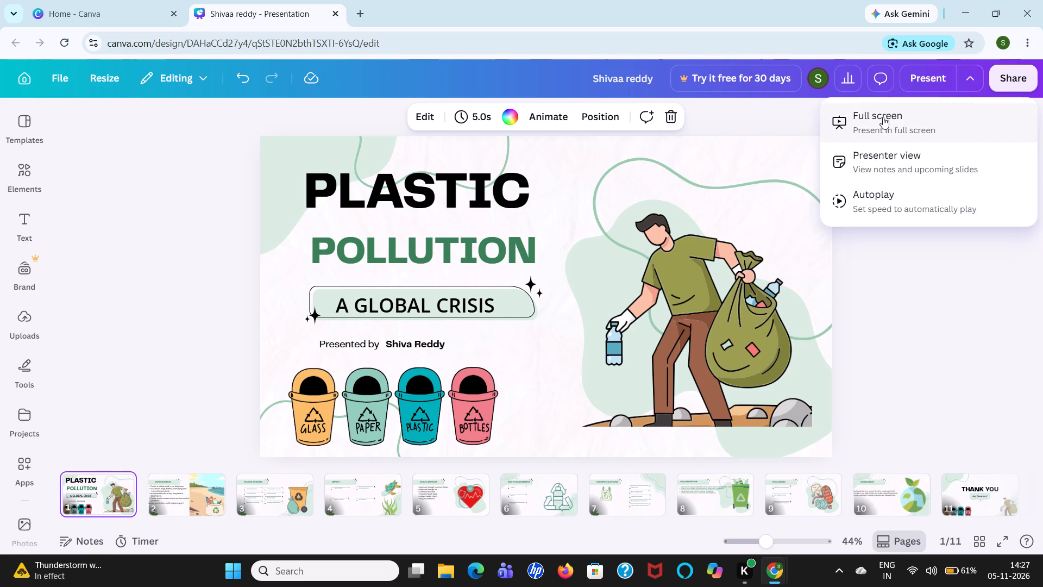
click(883, 117)
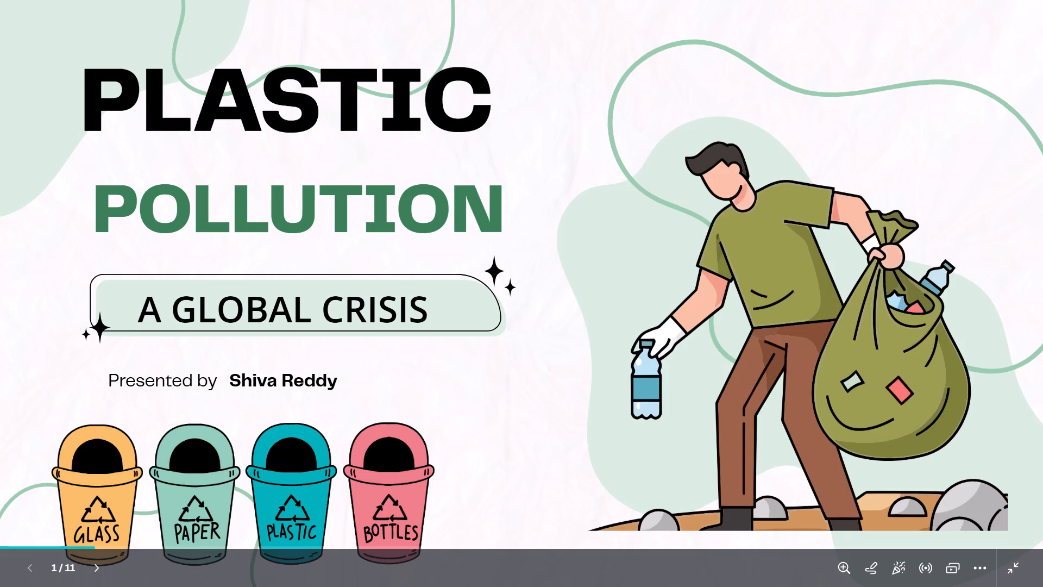
key(Right)
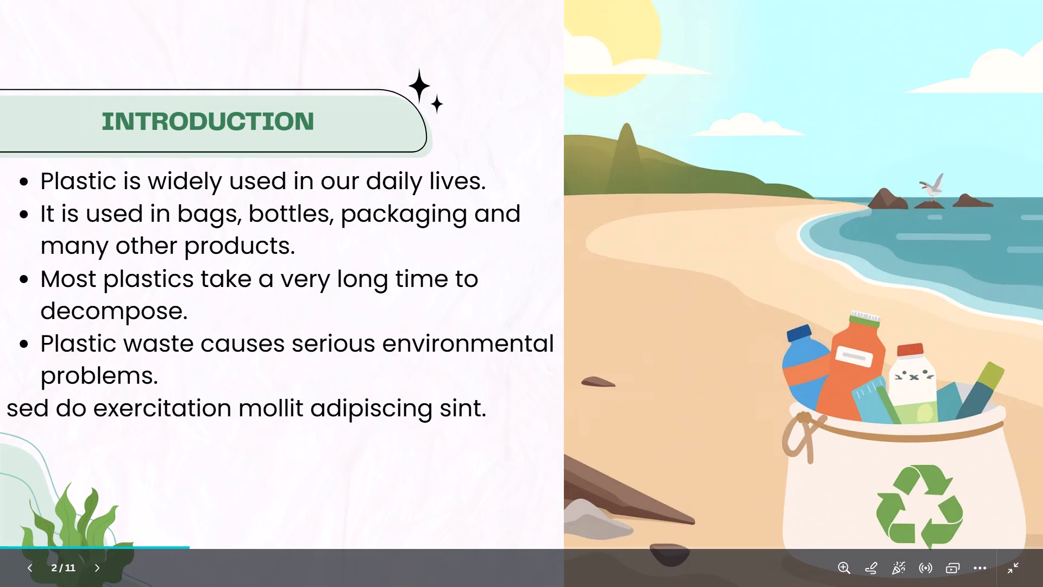
key(Right)
key(Right)
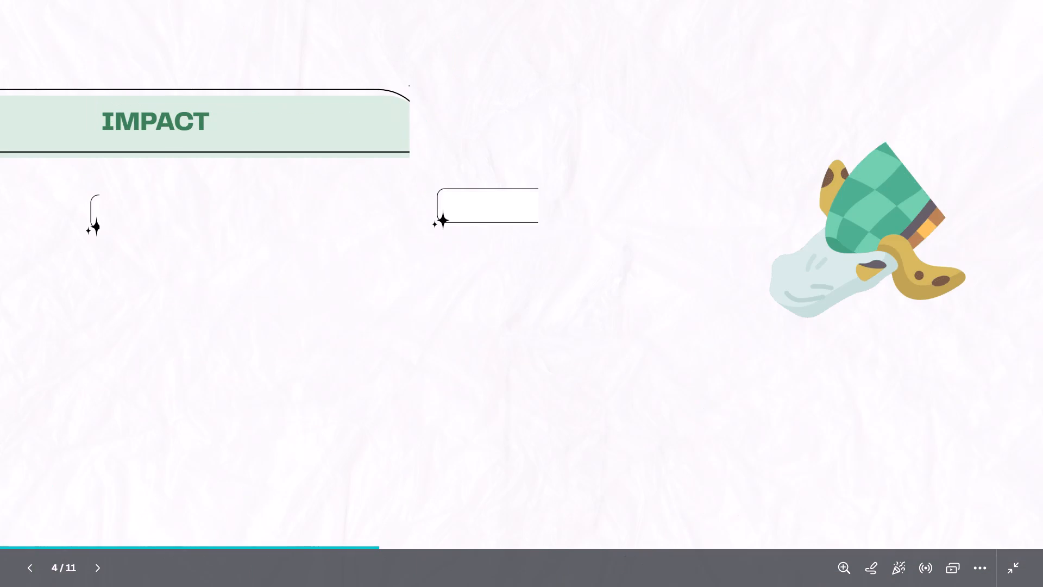
key(Left)
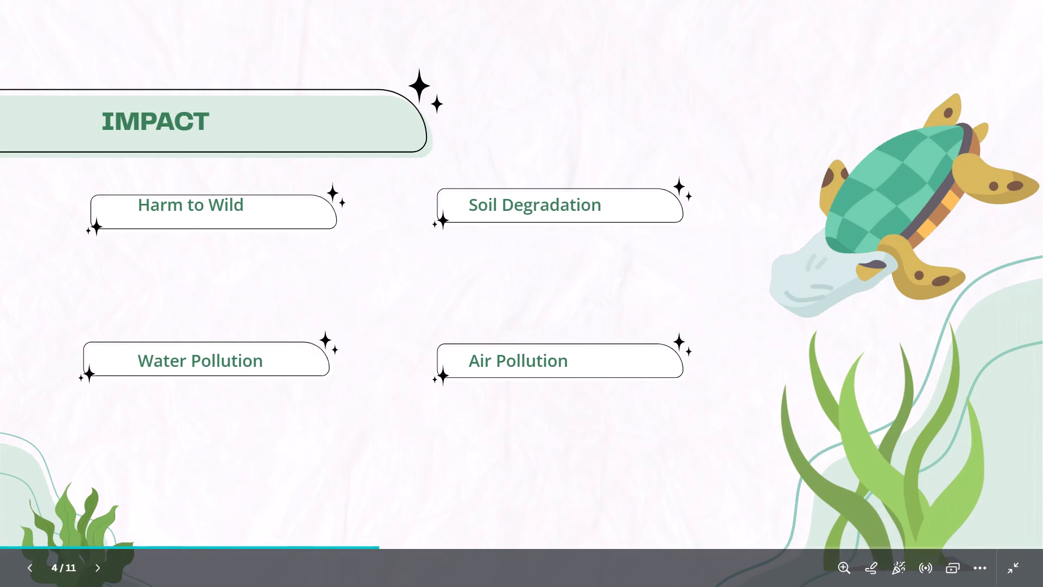
key(Right)
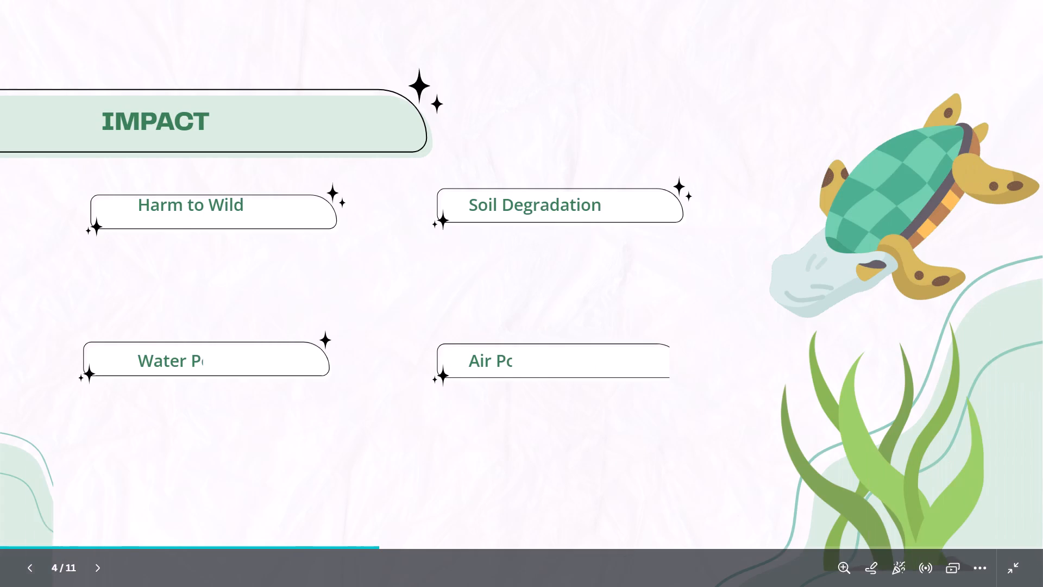
key(Right)
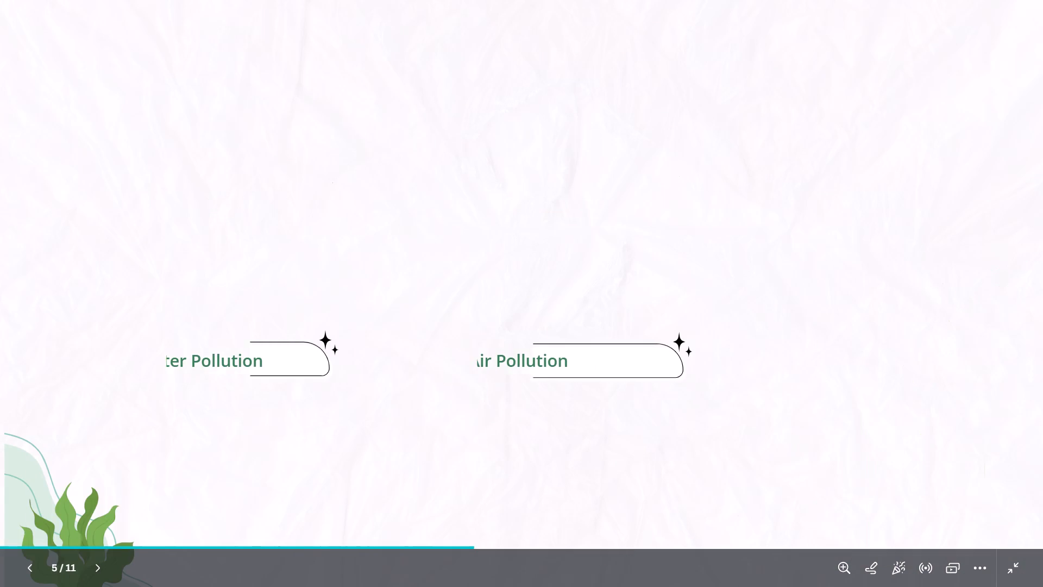
key(Right)
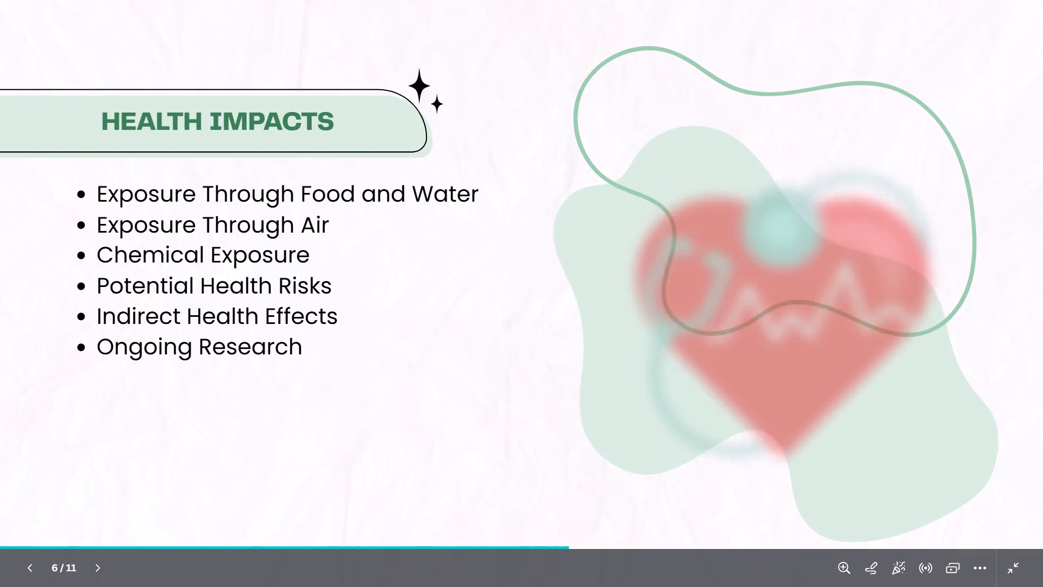
key(Right)
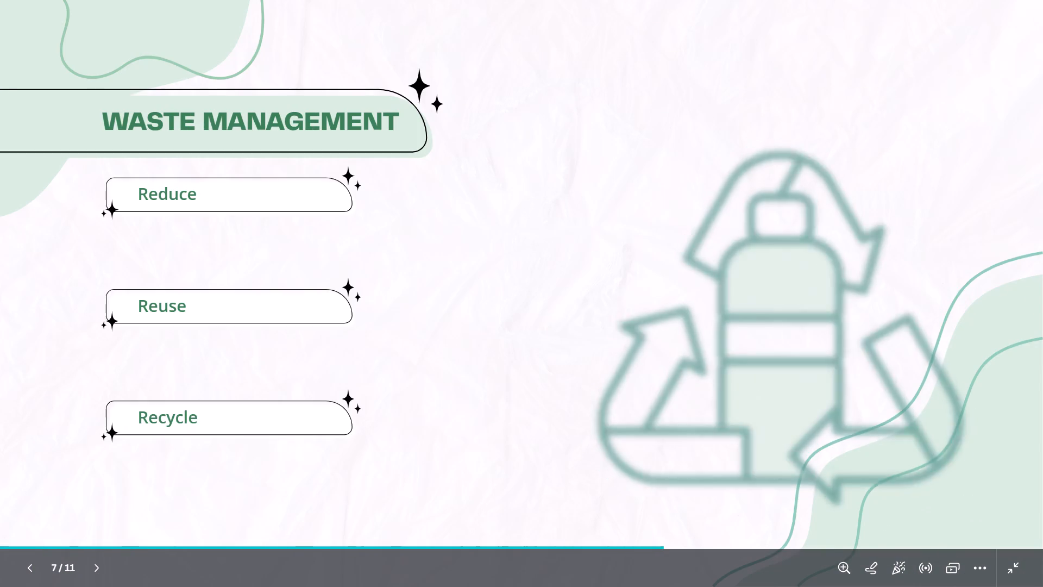
key(Right)
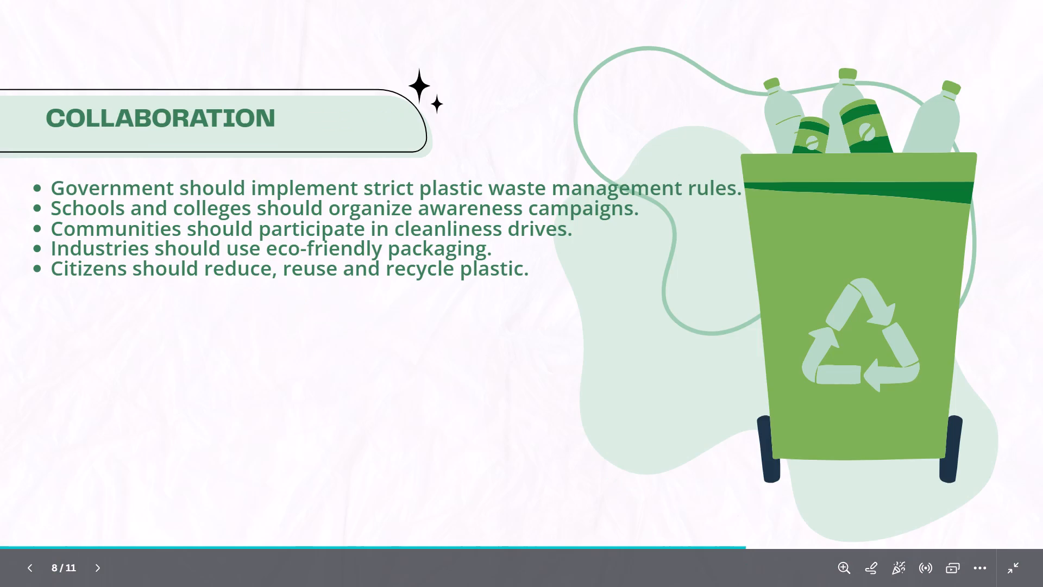
key(Right)
key(Right)
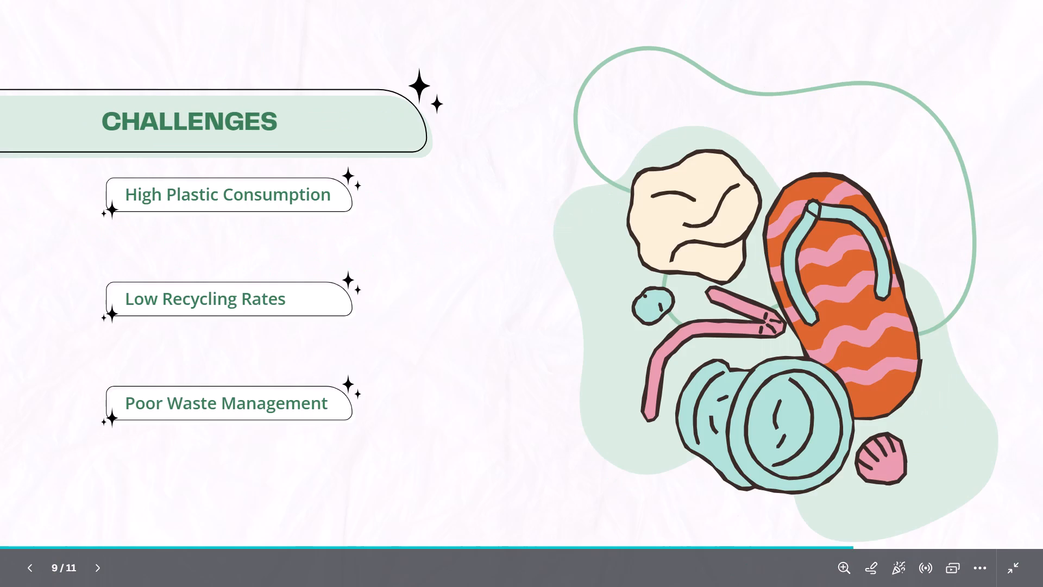
key(Right)
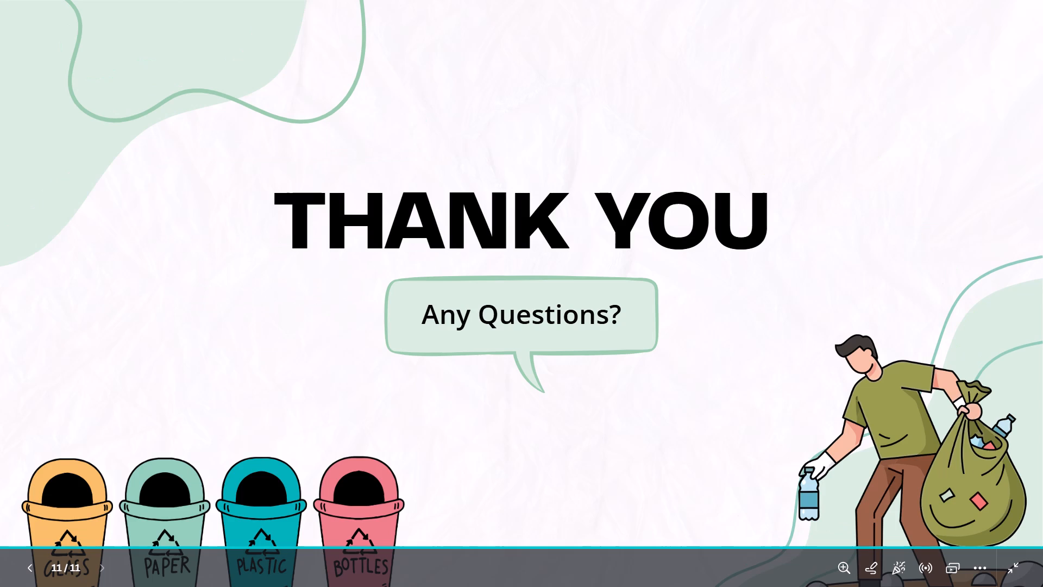
key(Right)
click(1017, 571)
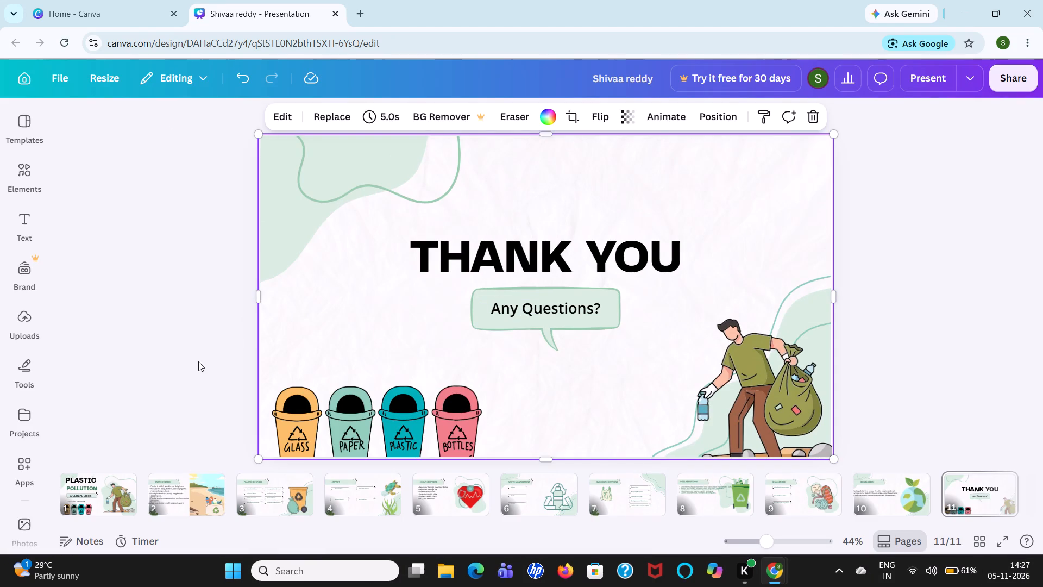
Apply the Wipe element animation to the illustration of the man collecting plastic bottles on the cover, page 1.
click(110, 504)
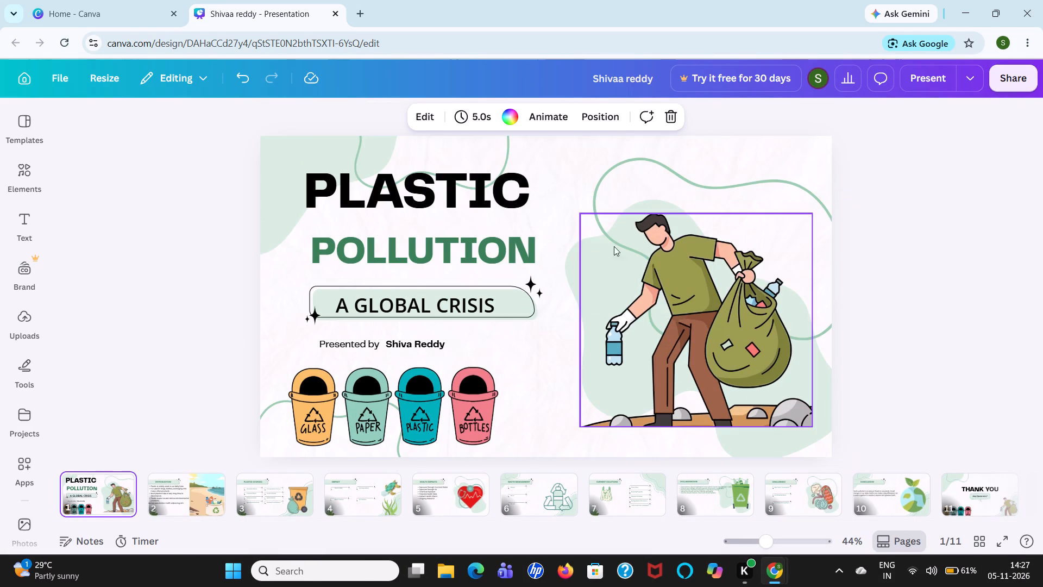
click(636, 251)
click(588, 109)
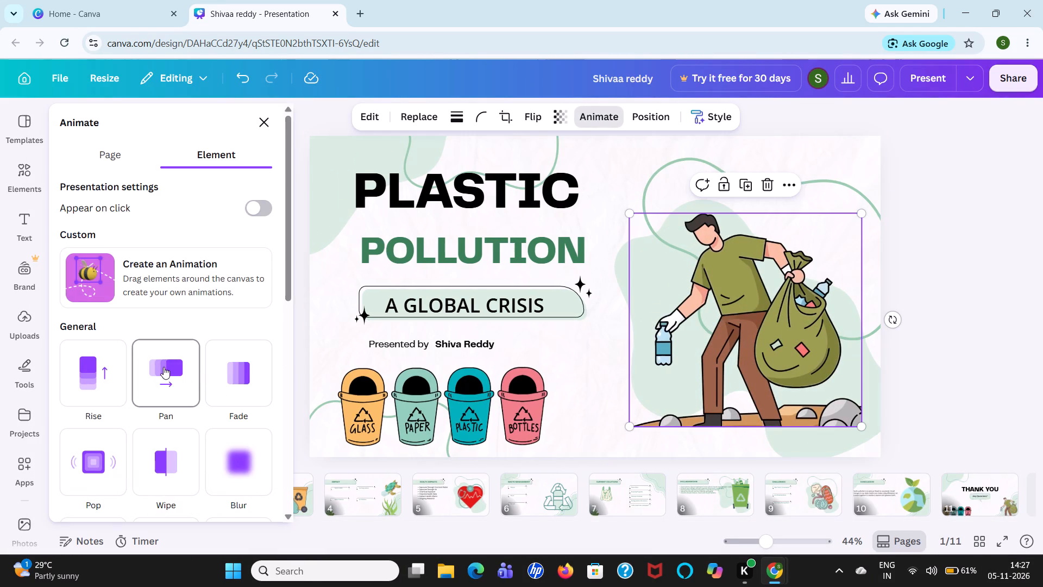
scroll(163, 366, up, 1)
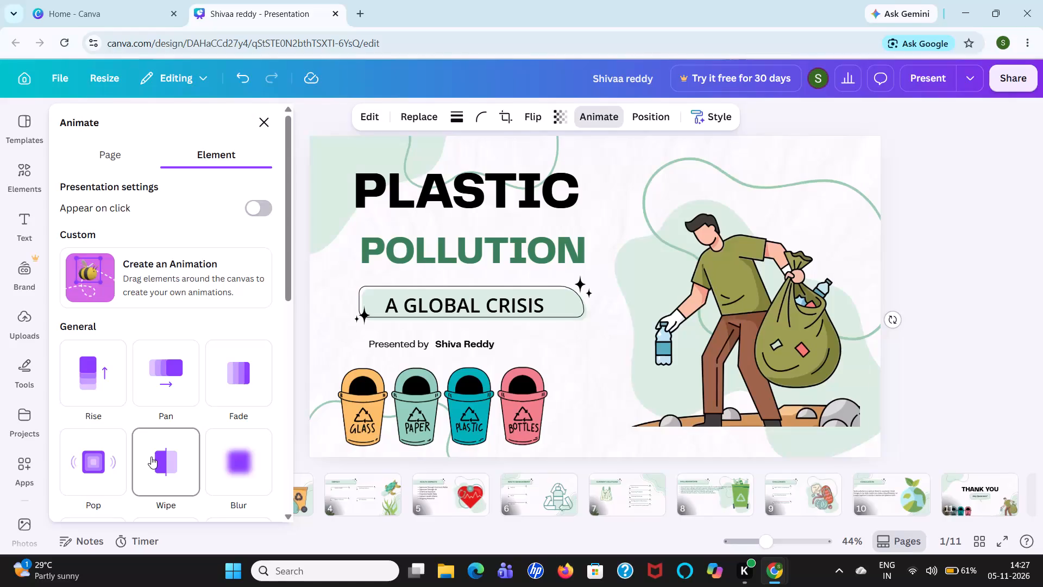
click(151, 457)
Preview element animations for the four recycling bins on the cover page.
click(348, 407)
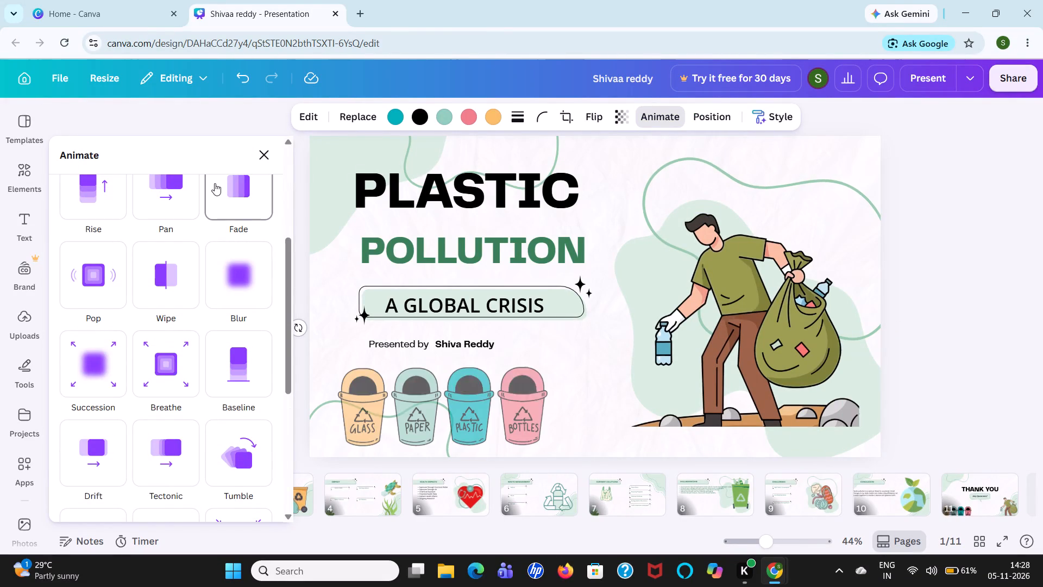
click(371, 376)
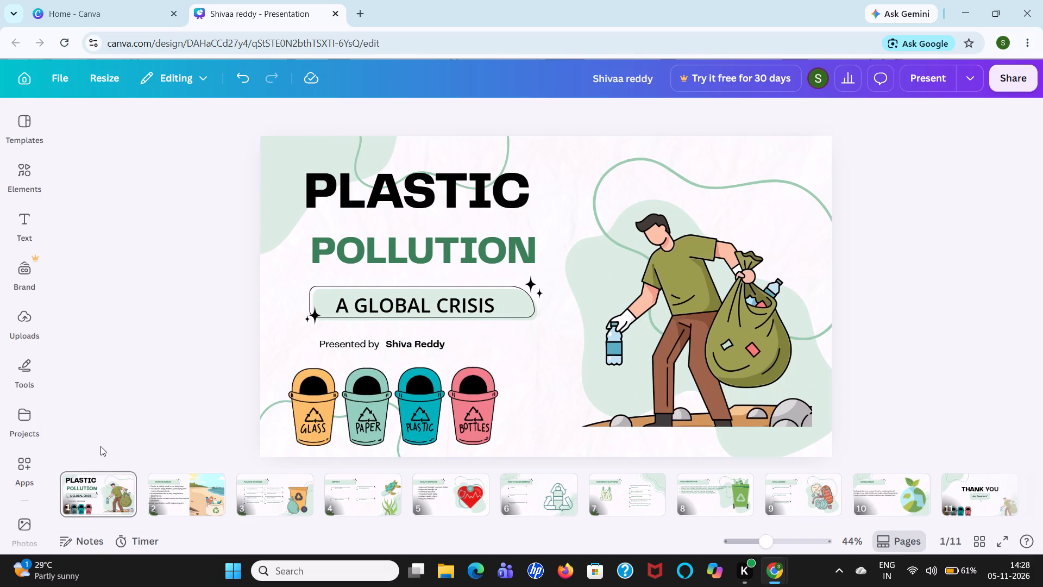
Apply the Stomp element animation to the four recycling bins on the cover page.
click(328, 421)
click(657, 117)
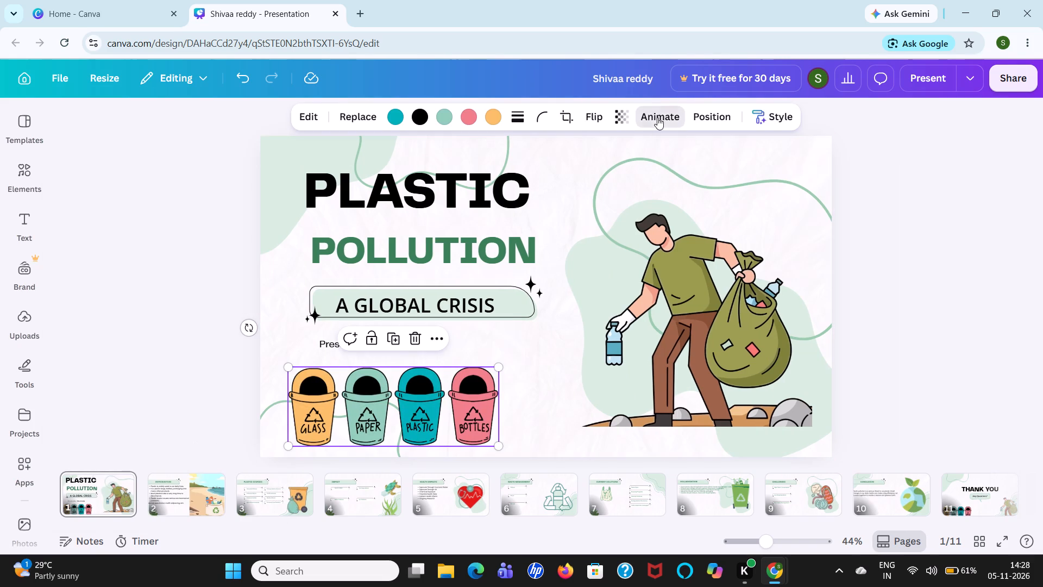
scroll(128, 367, down, 1)
scroll(142, 373, up, 1)
scroll(153, 373, down, 2)
scroll(156, 374, up, 1)
scroll(157, 375, down, 3)
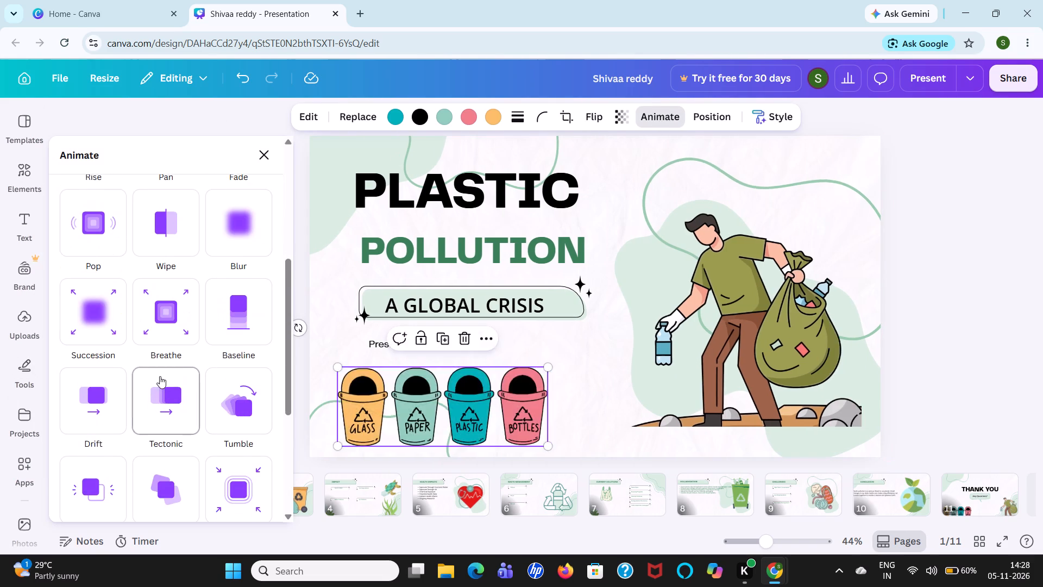
scroll(160, 376, down, 1)
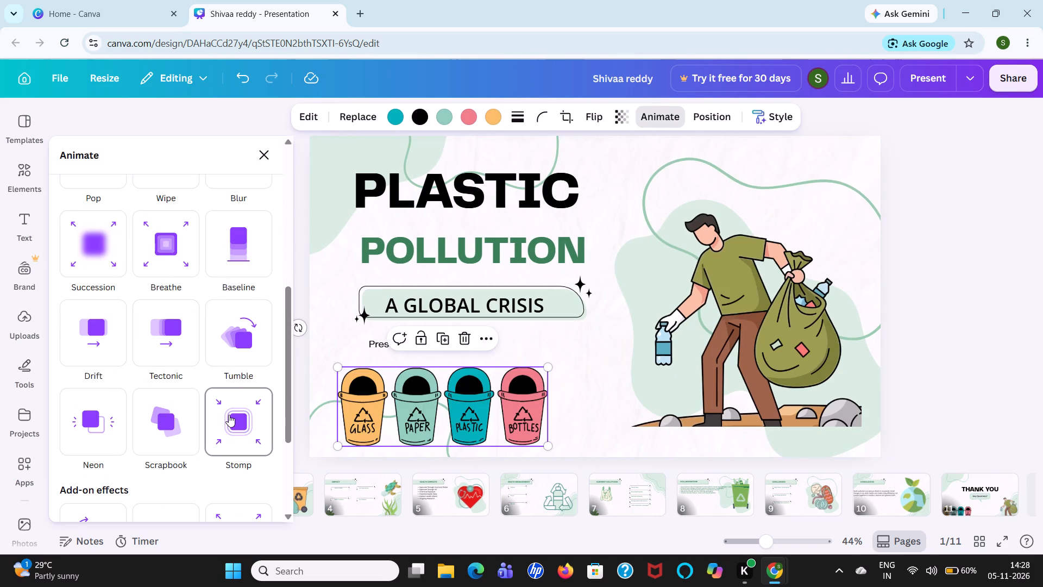
click(229, 415)
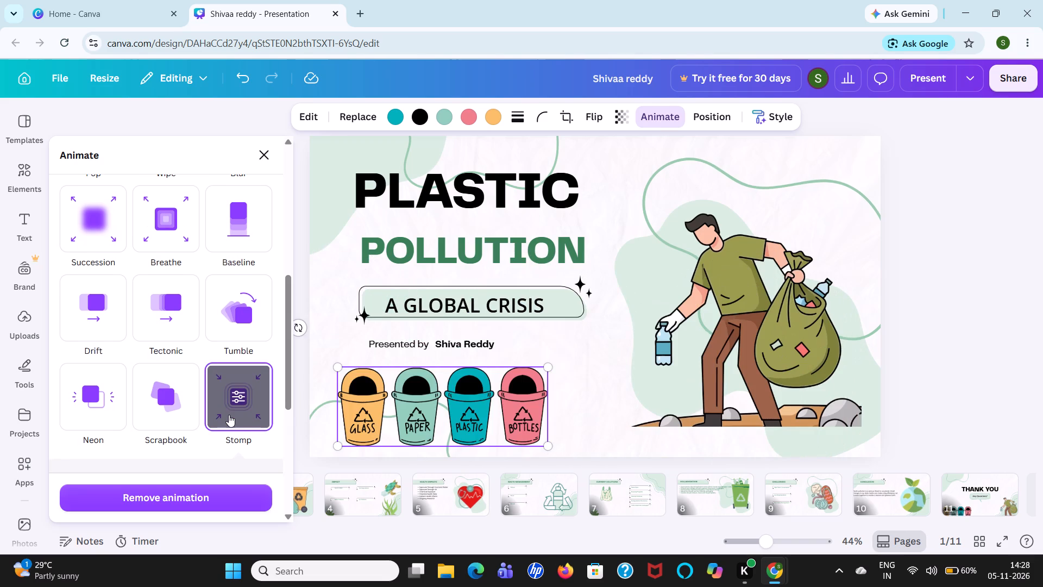
Apply the Bounce text animation to PLASTIC, POLLUTION, A GLOBAL CRISIS and Presented by on the cover page.
click(437, 196)
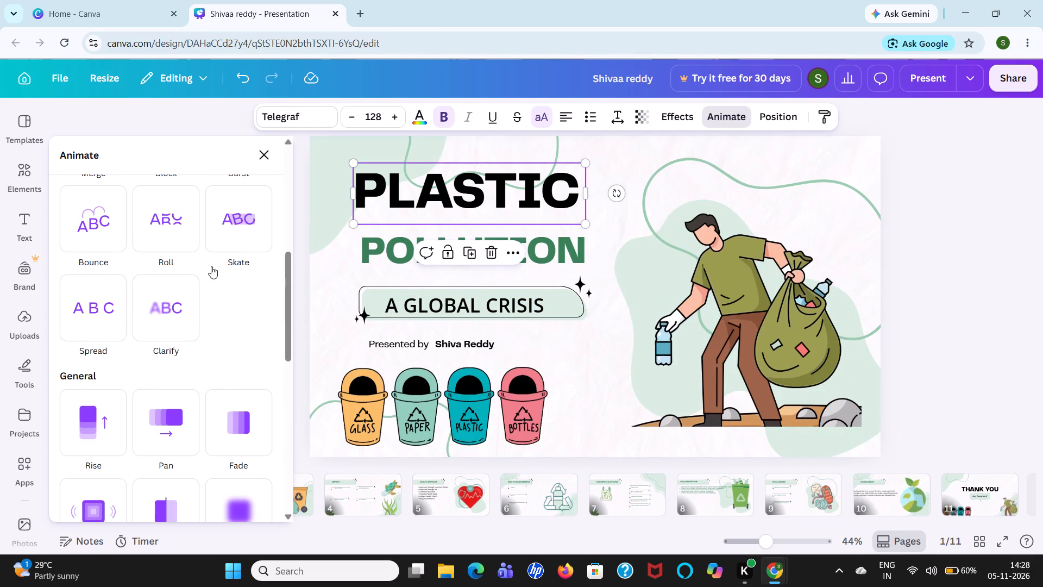
click(84, 232)
click(411, 247)
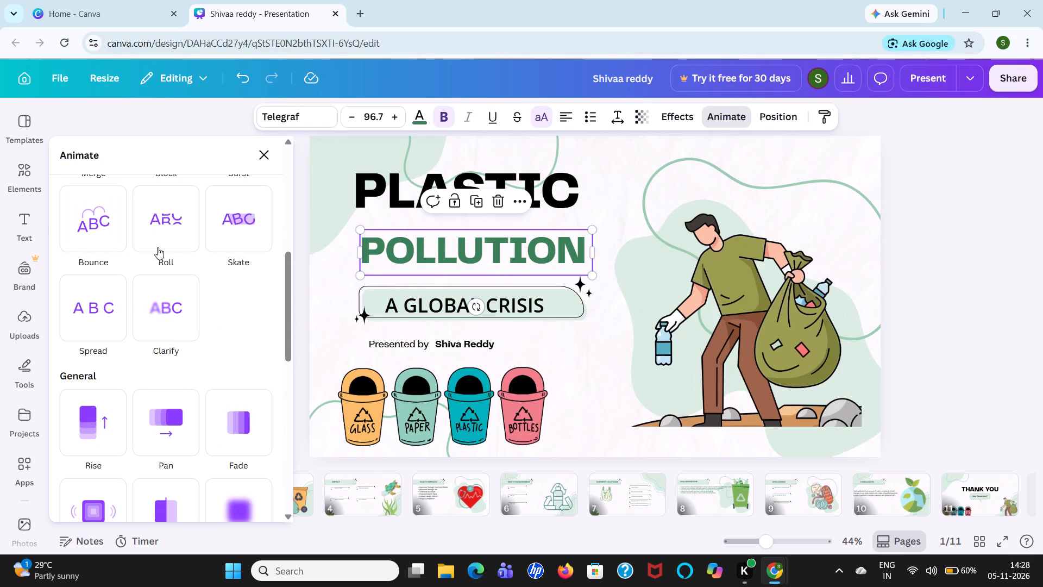
click(68, 234)
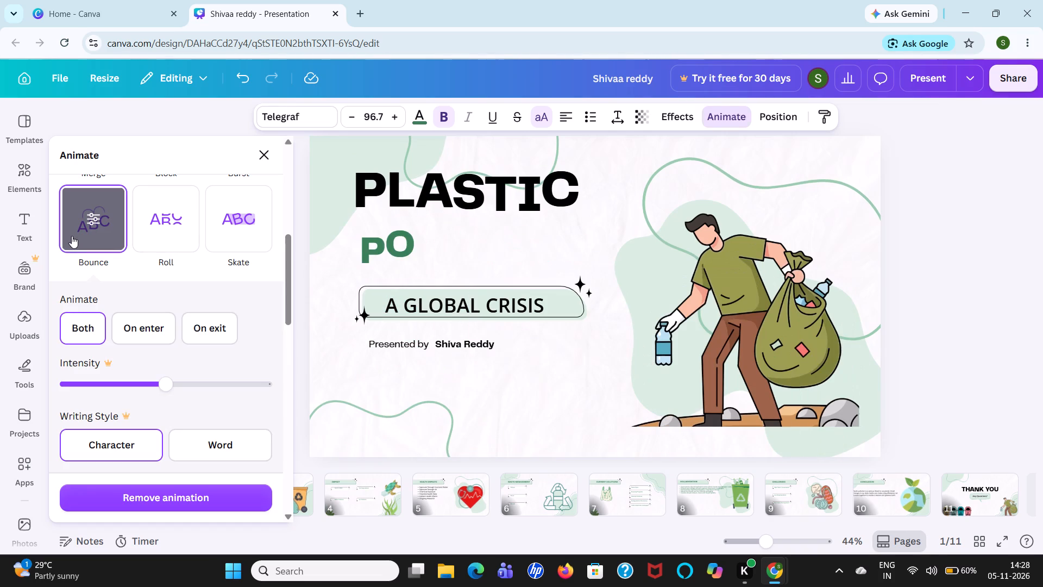
click(461, 305)
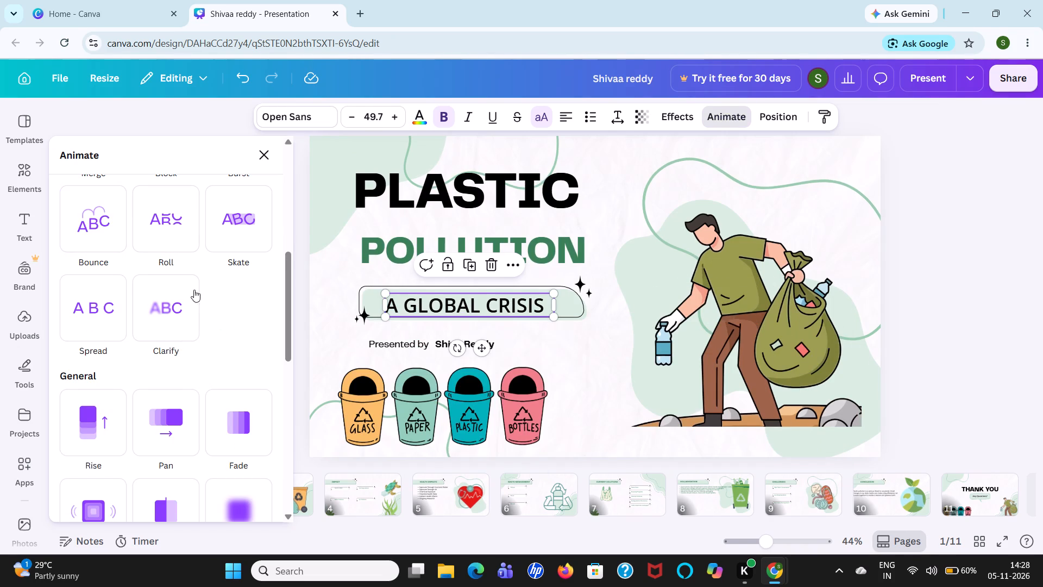
click(102, 229)
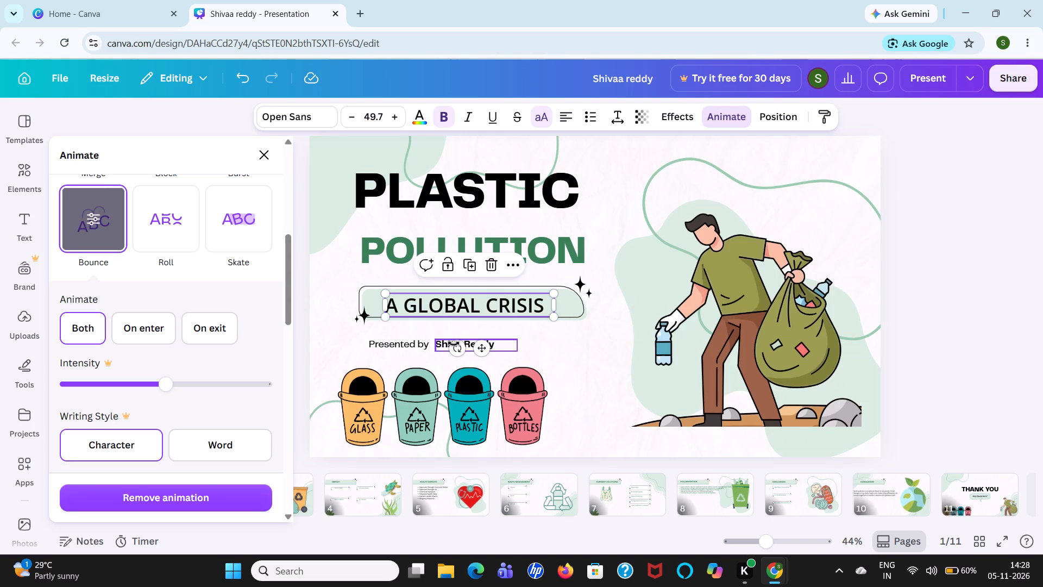
click(407, 344)
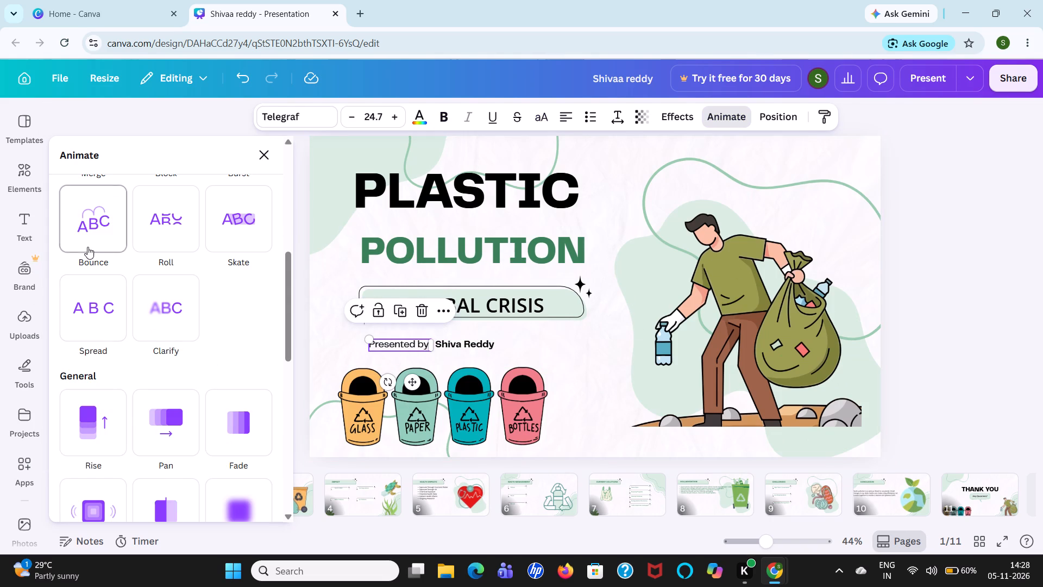
click(87, 247)
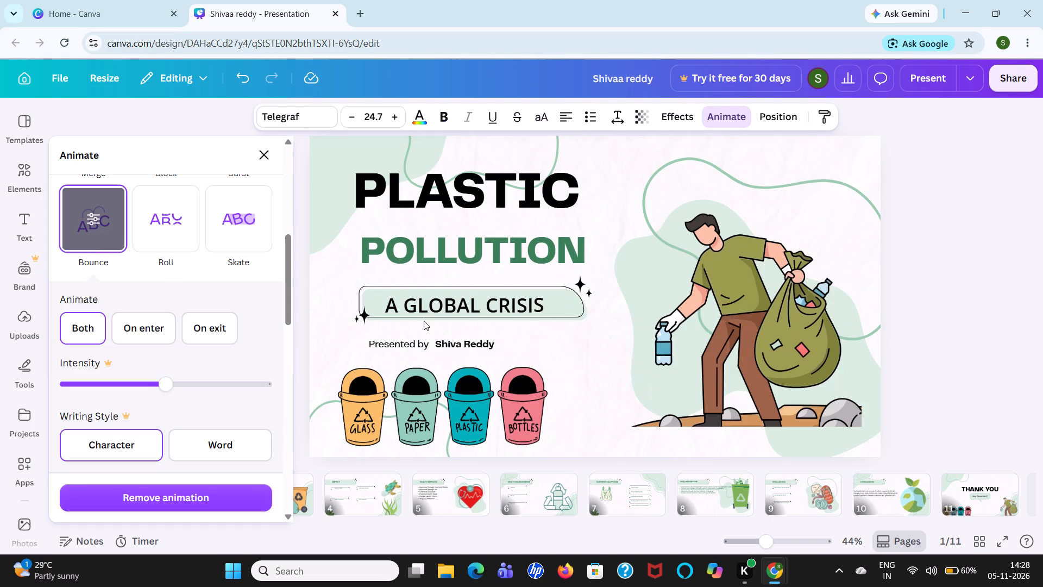
Apply the Echo text effect to the presenter's name on the cover page.
click(462, 335)
click(462, 338)
click(464, 344)
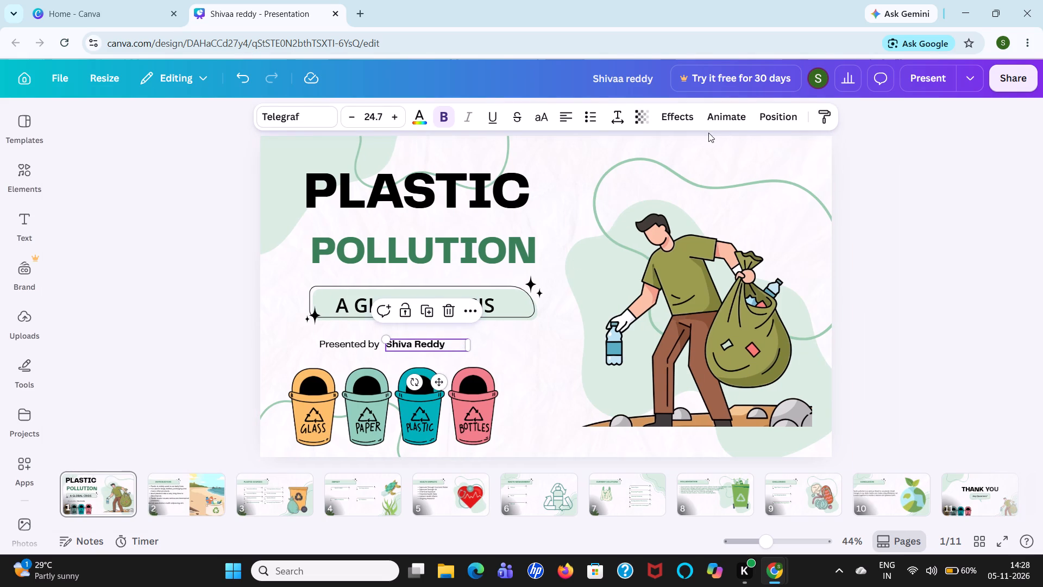
click(650, 123)
click(684, 117)
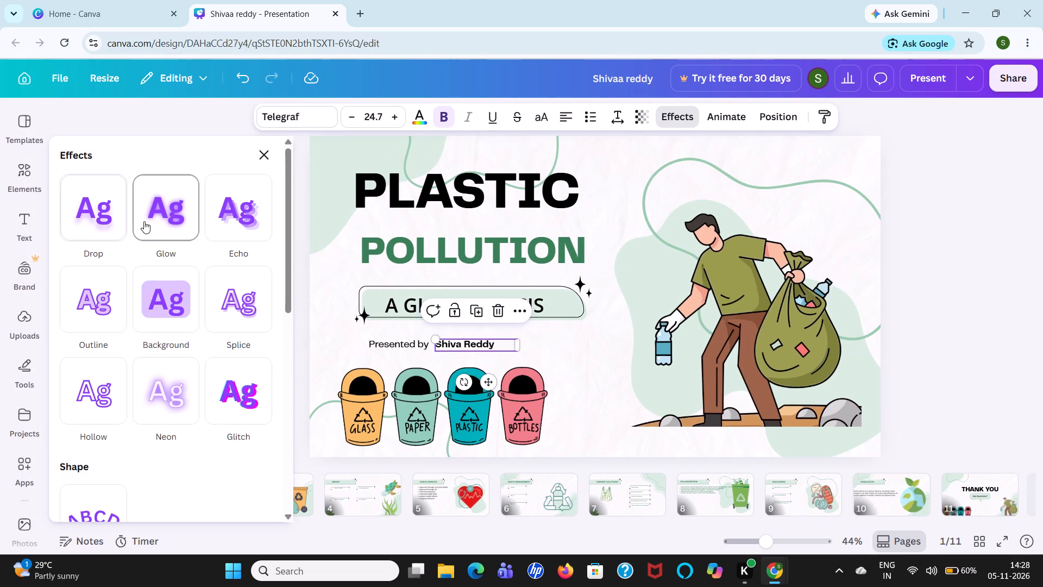
click(209, 219)
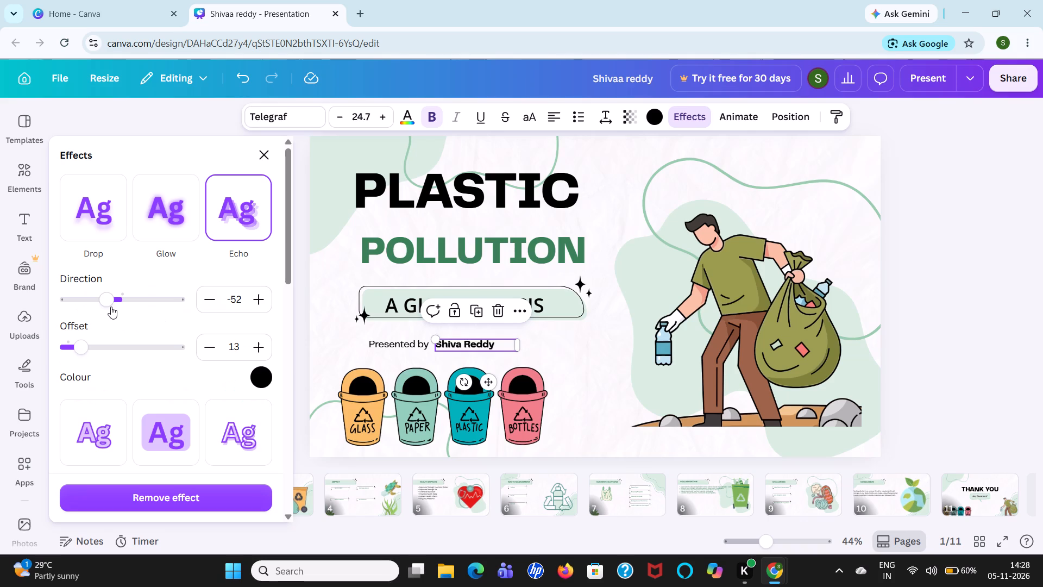
Apply the Typewriter text animation to the presenter's name on the cover page.
click(726, 107)
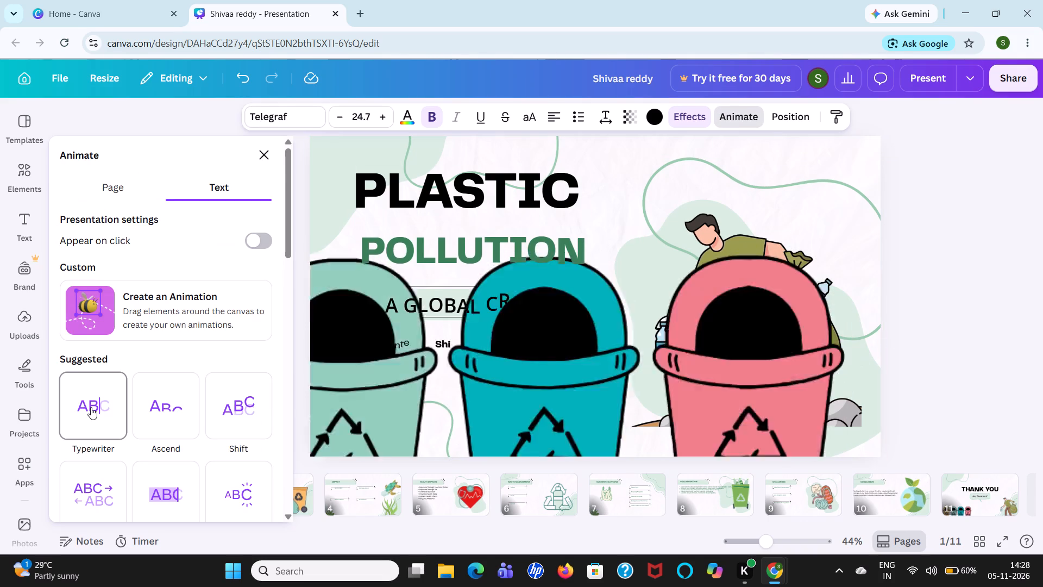
click(92, 408)
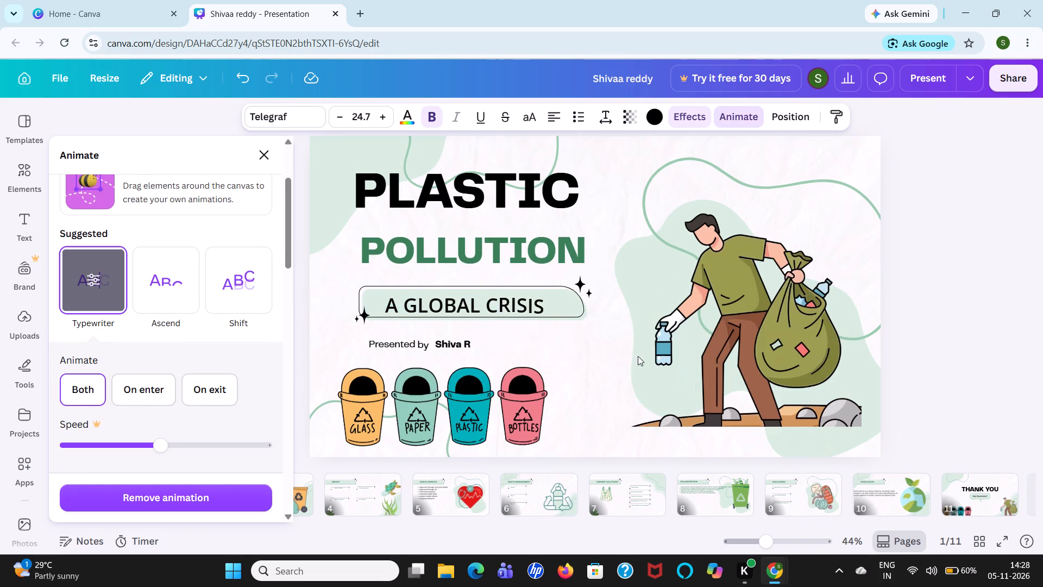
click(630, 280)
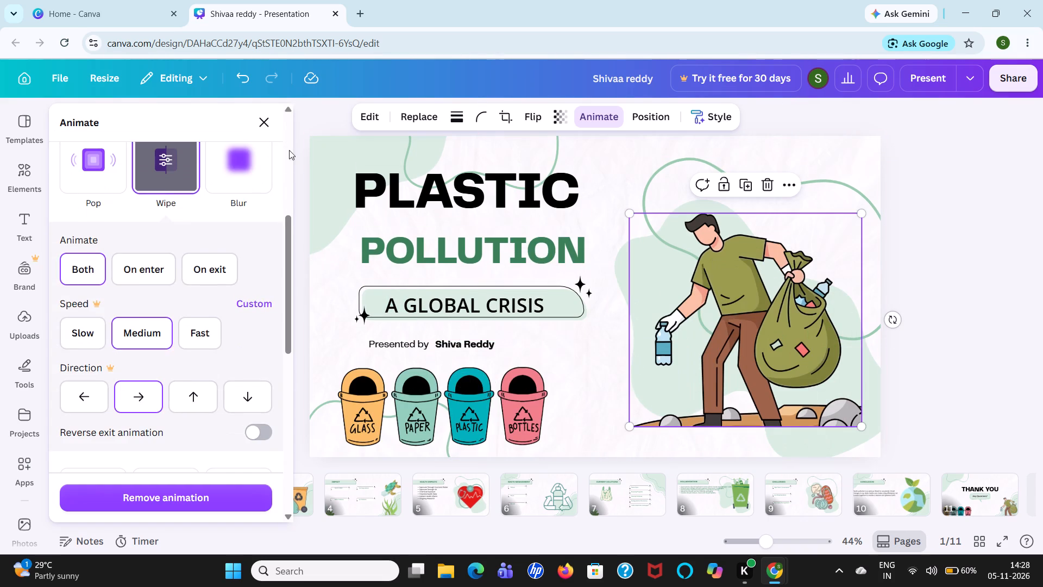
click(253, 121)
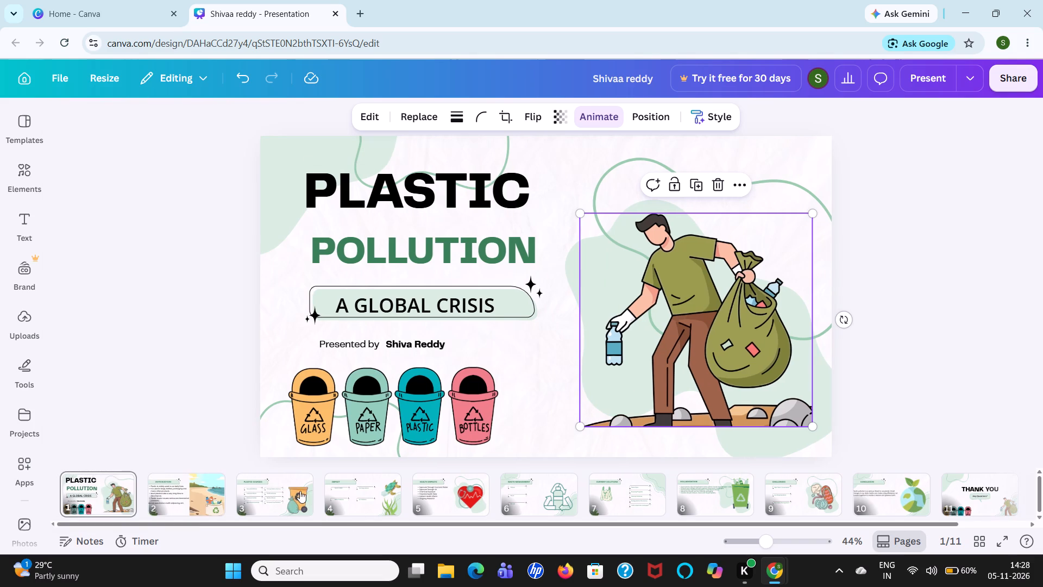
Apply the Shift text animation to the bulleted Introduction text on page 2.
click(181, 507)
click(406, 251)
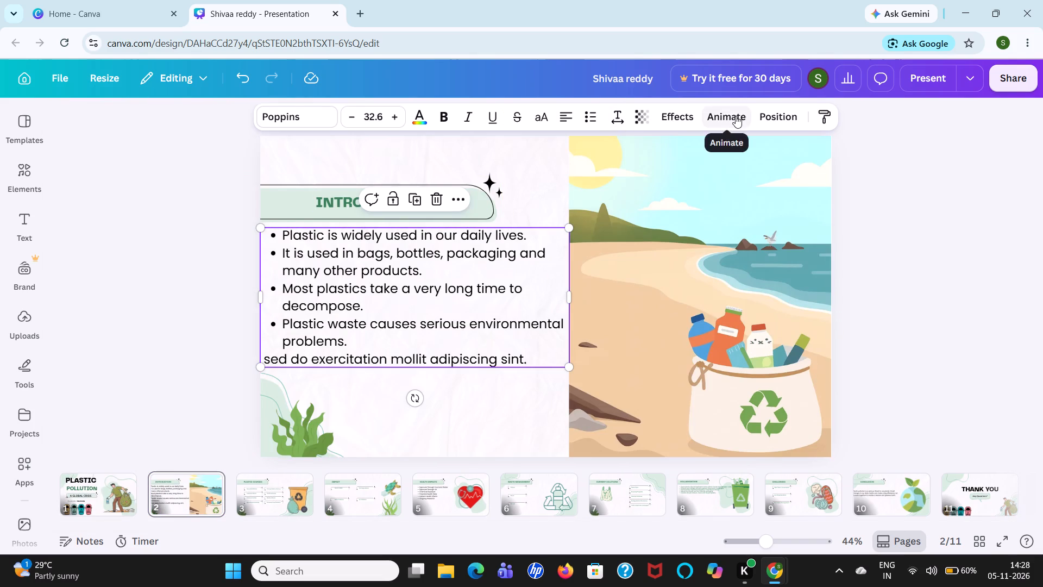
click(736, 116)
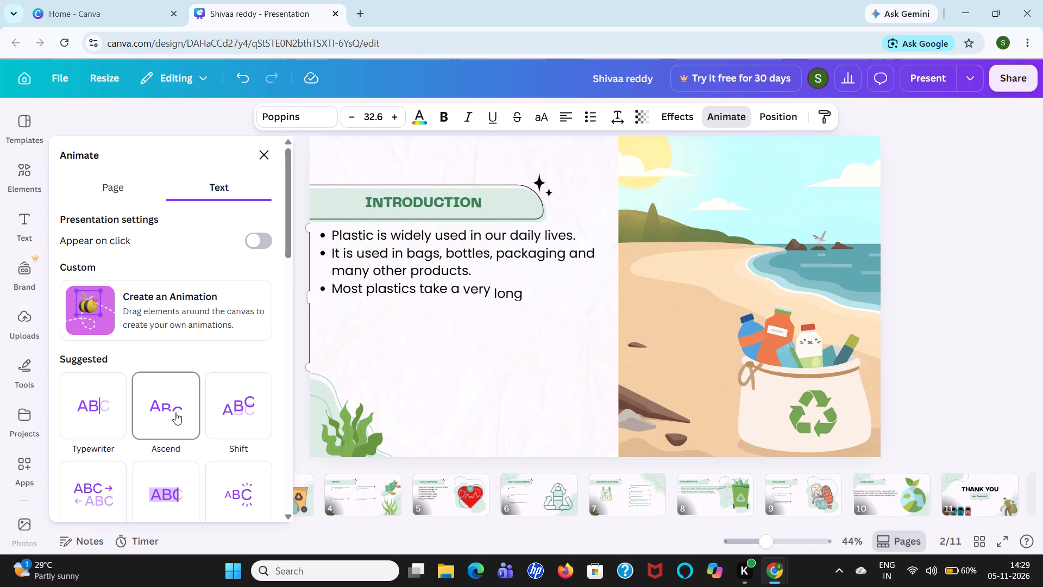
click(219, 407)
Apply the Pulse add-on effect to the beach picture with the recycling bag on page 2.
click(822, 348)
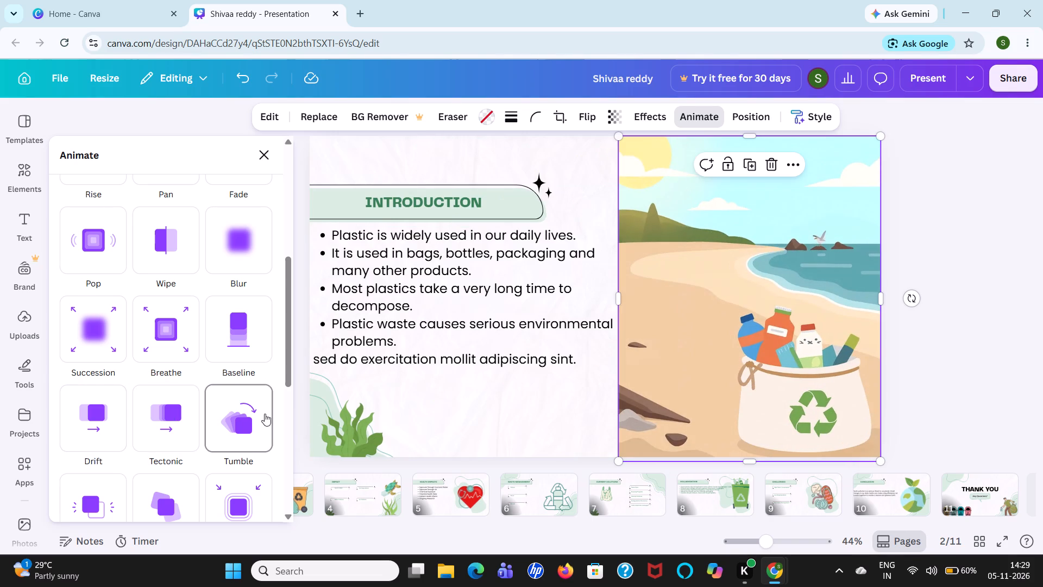
scroll(214, 411, down, 2)
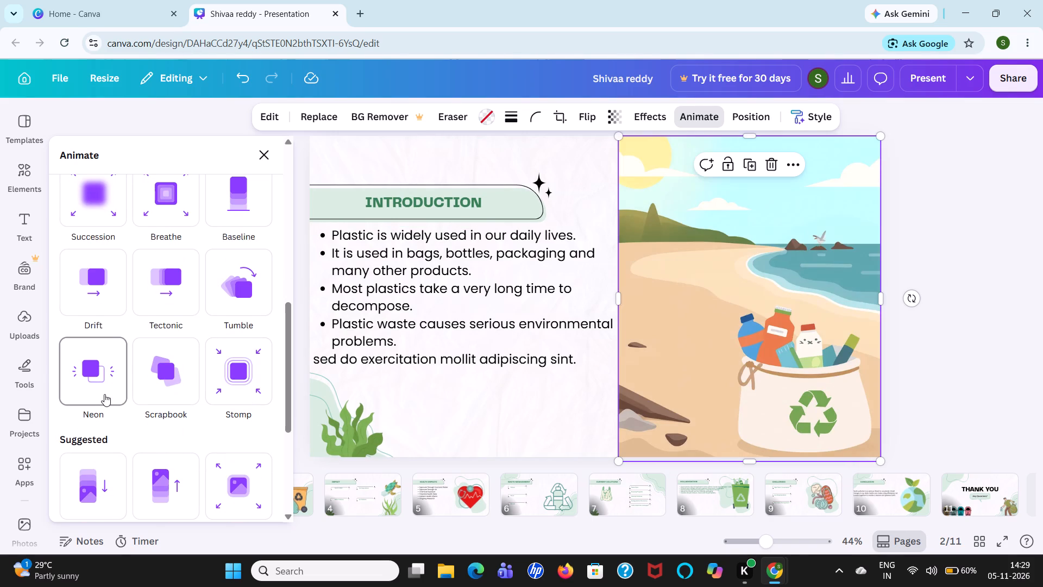
scroll(162, 401, down, 2)
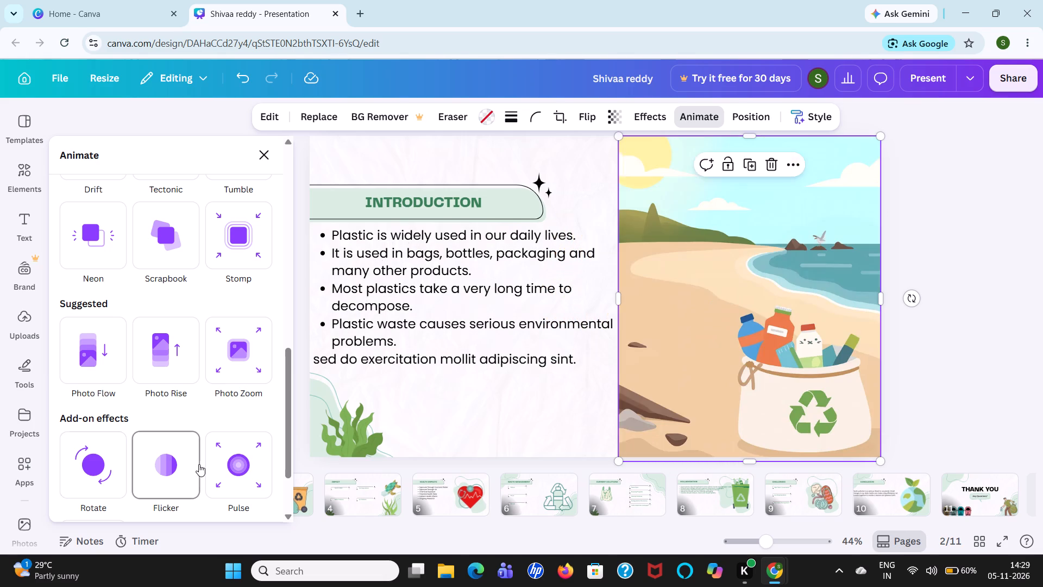
click(248, 464)
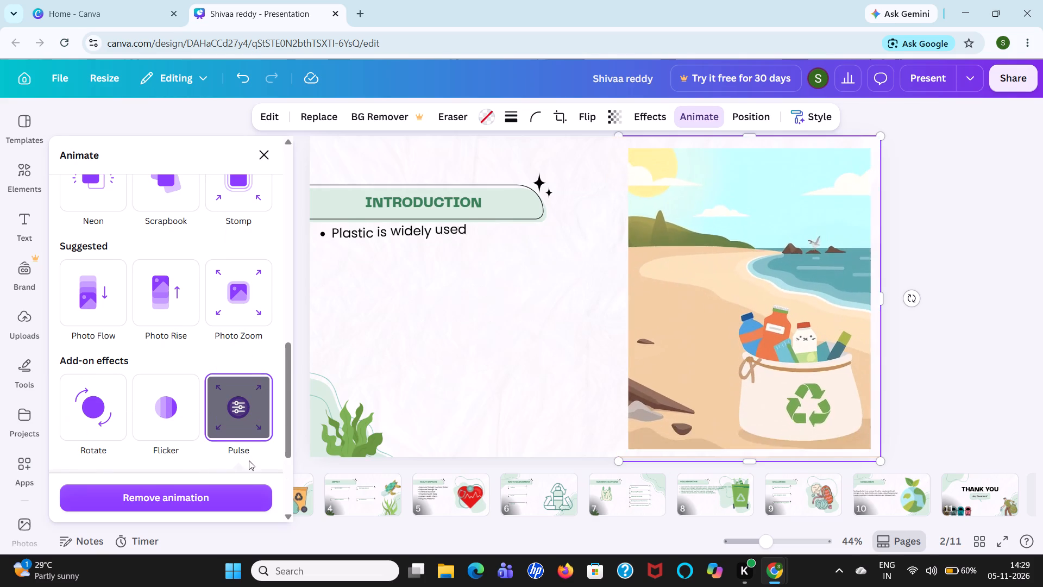
scroll(230, 430, down, 2)
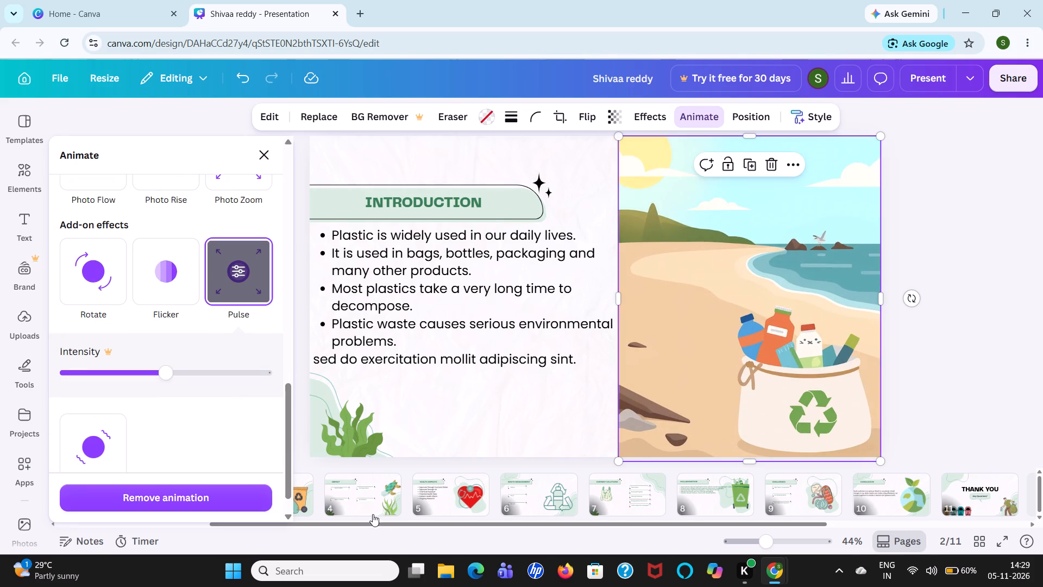
Apply the Wiggle add-on effect to the plastic bag illustration on the Current Solutions slide, page 7.
click(372, 507)
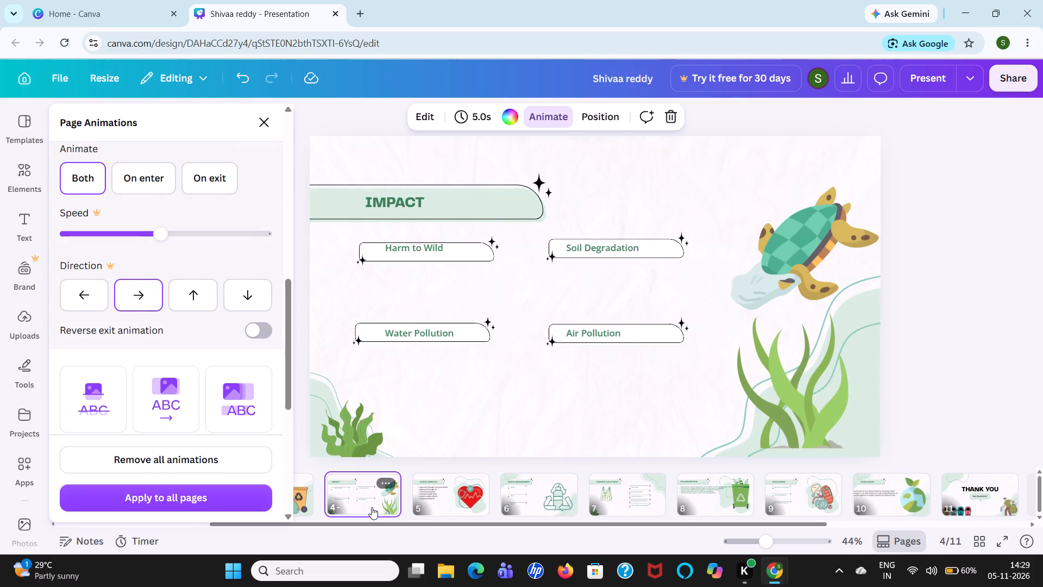
click(425, 501)
click(501, 499)
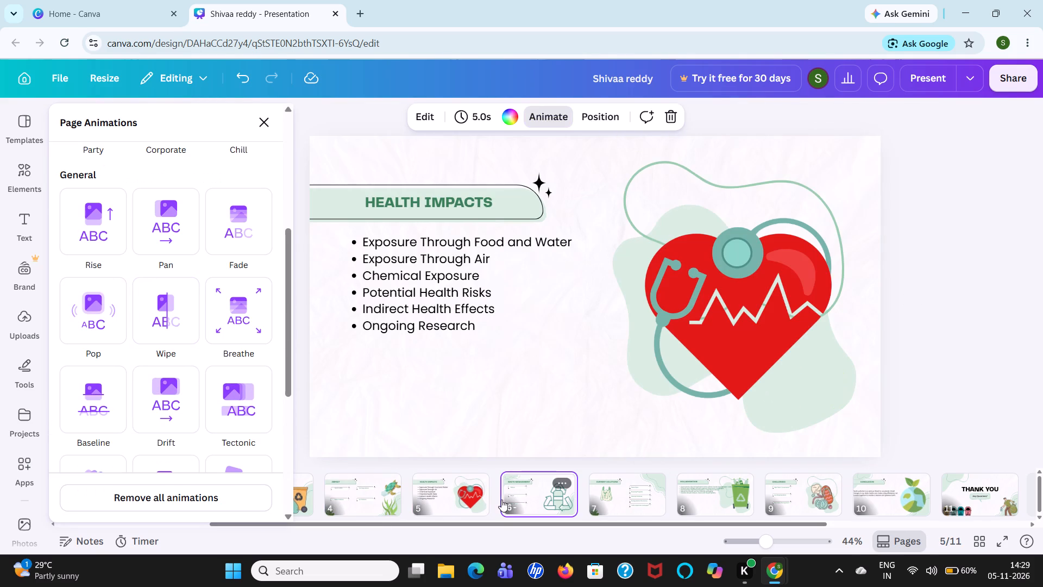
click(638, 491)
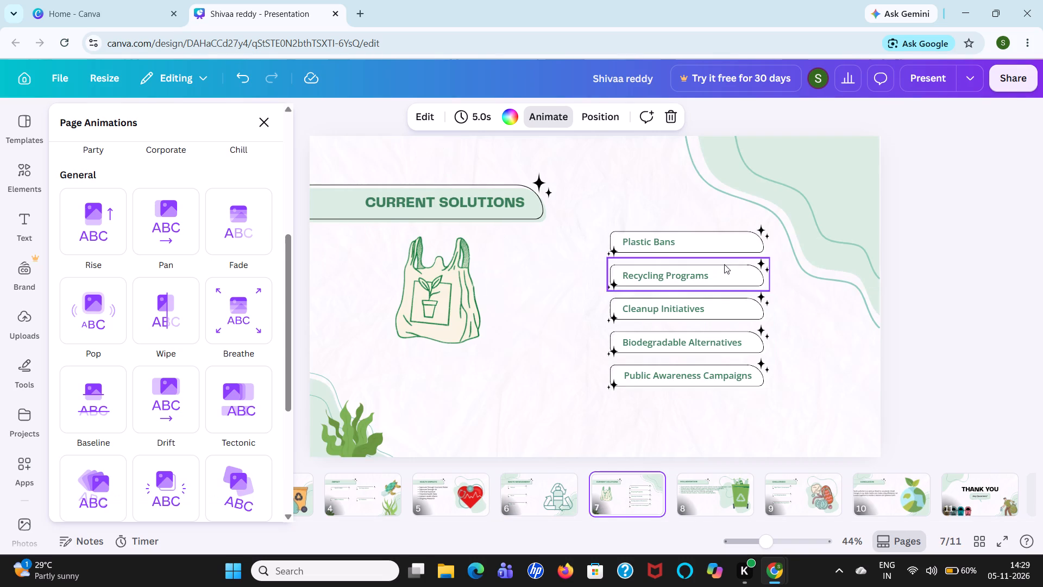
click(705, 242)
click(802, 363)
click(799, 347)
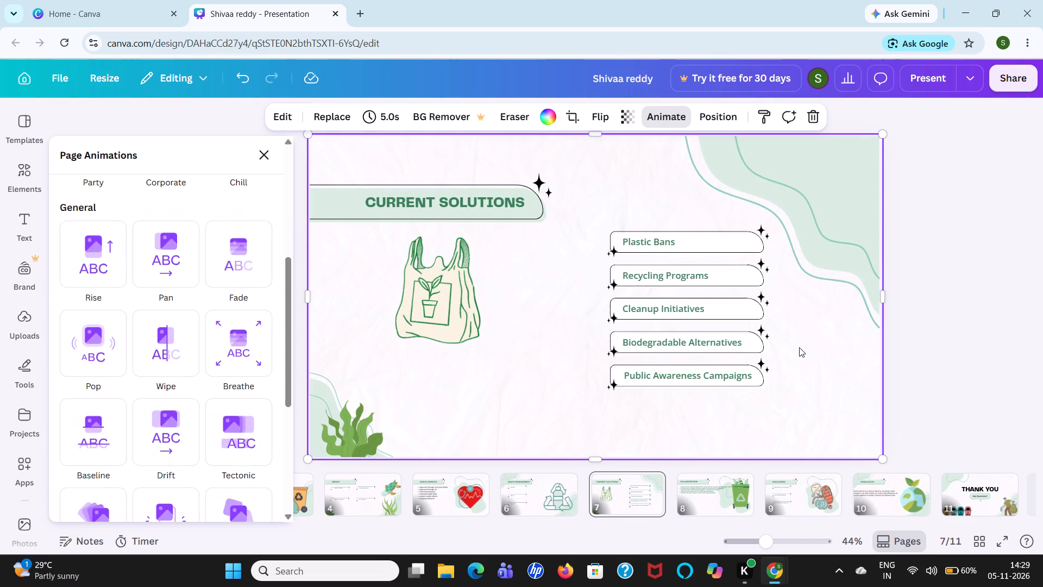
click(450, 289)
click(421, 289)
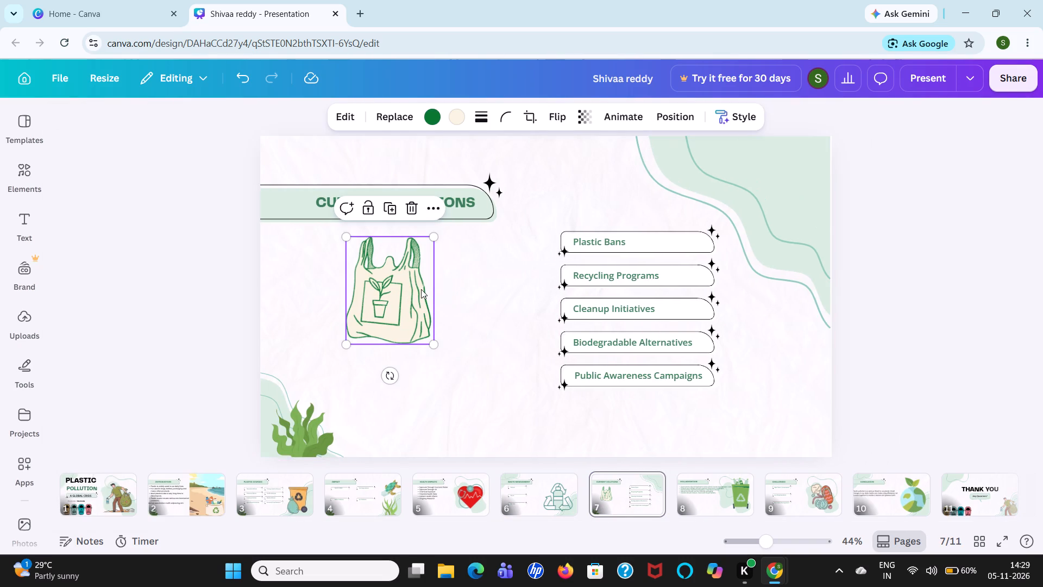
click(634, 116)
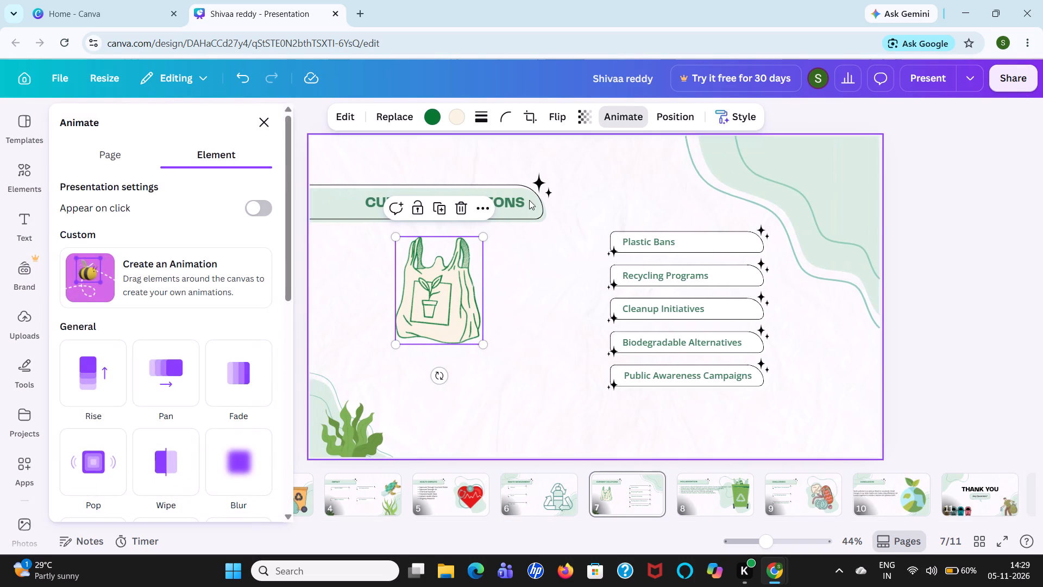
scroll(135, 394, up, 1)
scroll(135, 394, down, 7)
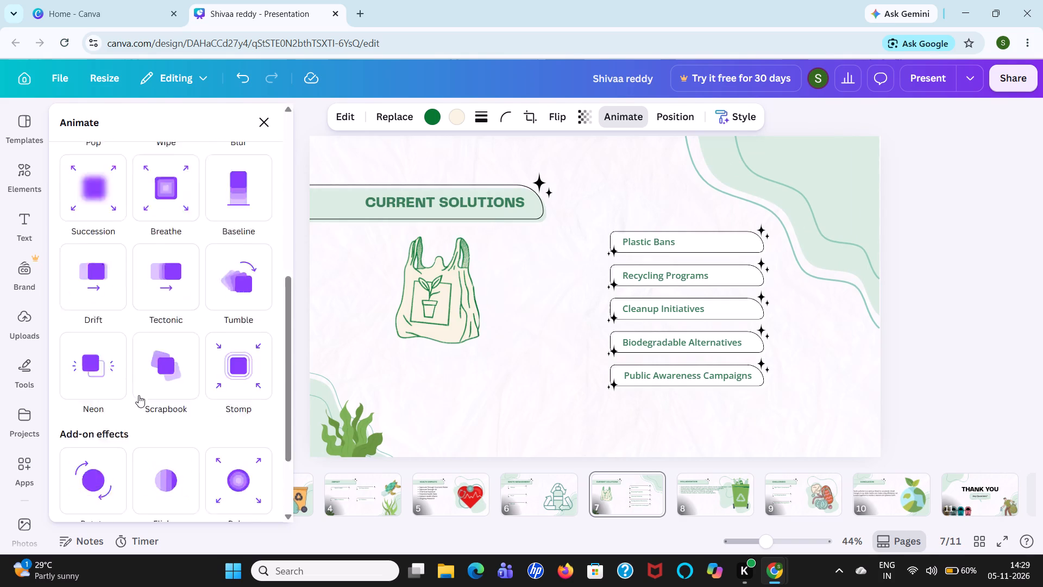
scroll(139, 395, down, 1)
scroll(139, 395, up, 2)
scroll(139, 395, down, 1)
scroll(139, 395, up, 4)
scroll(139, 395, down, 4)
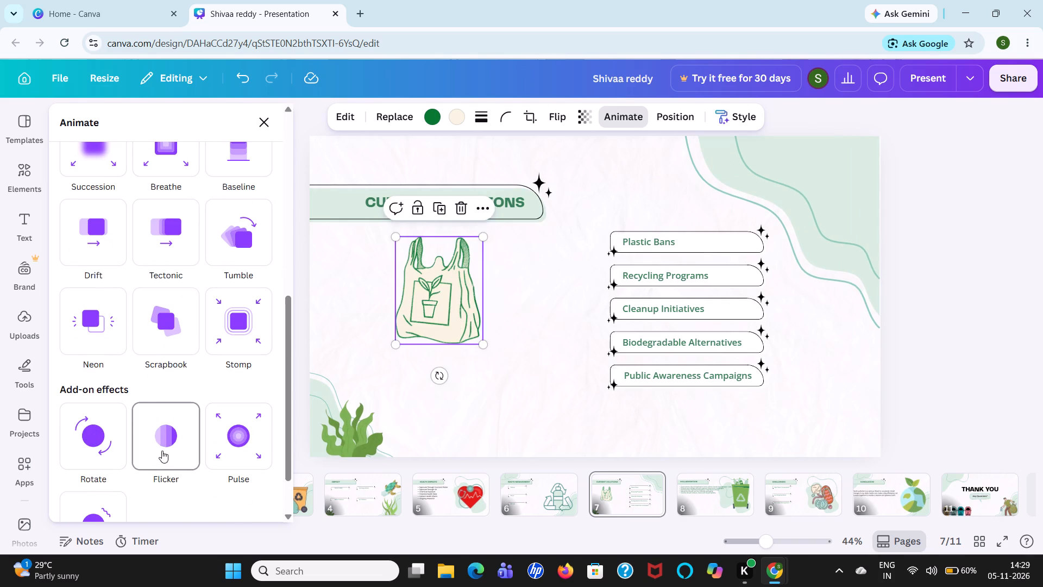
scroll(175, 447, down, 4)
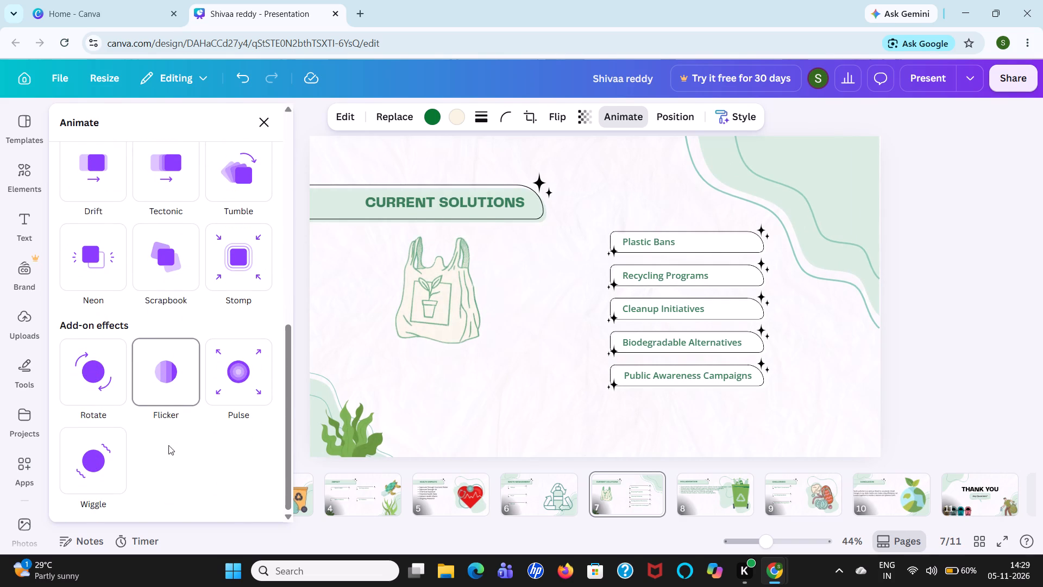
click(106, 460)
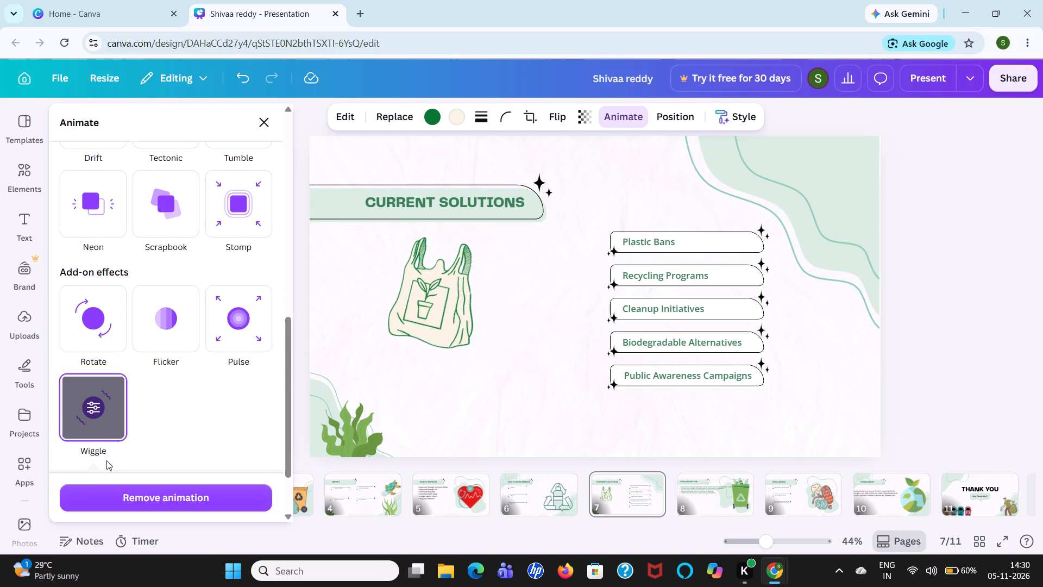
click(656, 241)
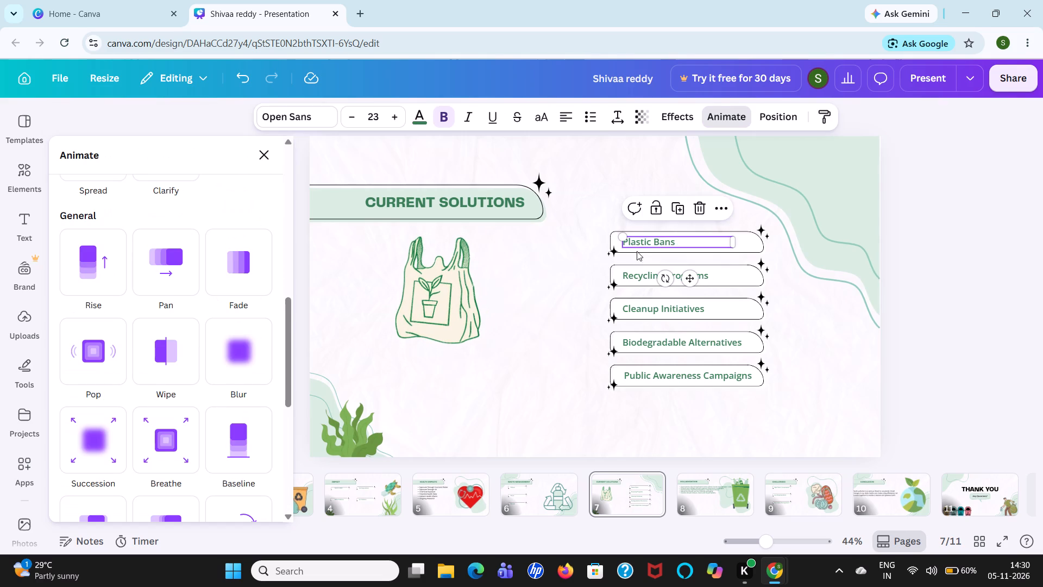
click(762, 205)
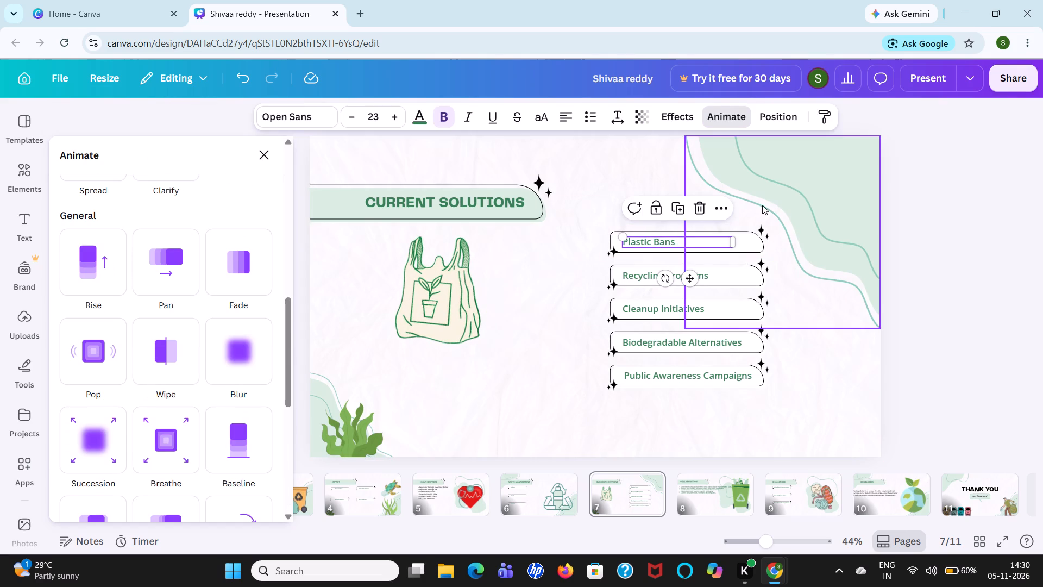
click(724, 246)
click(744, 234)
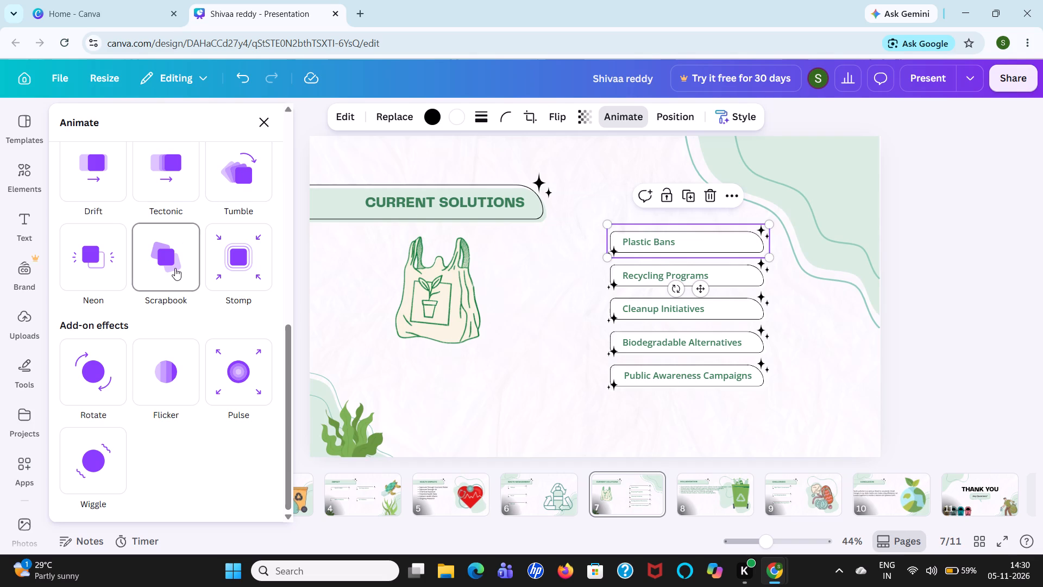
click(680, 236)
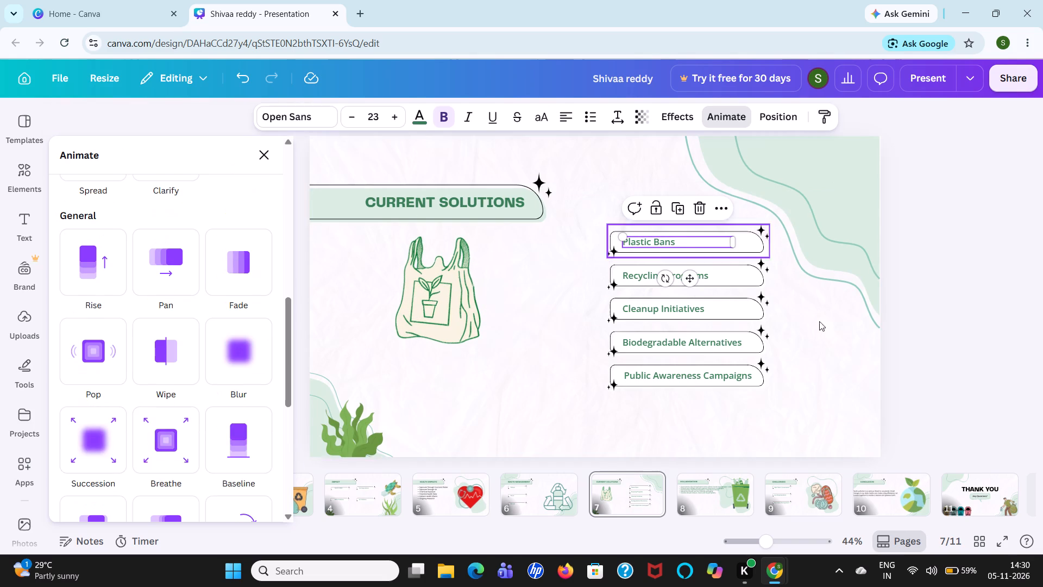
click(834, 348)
Apply the Burst text animation to the bulleted text on the Collaboration slide, page 8.
click(712, 516)
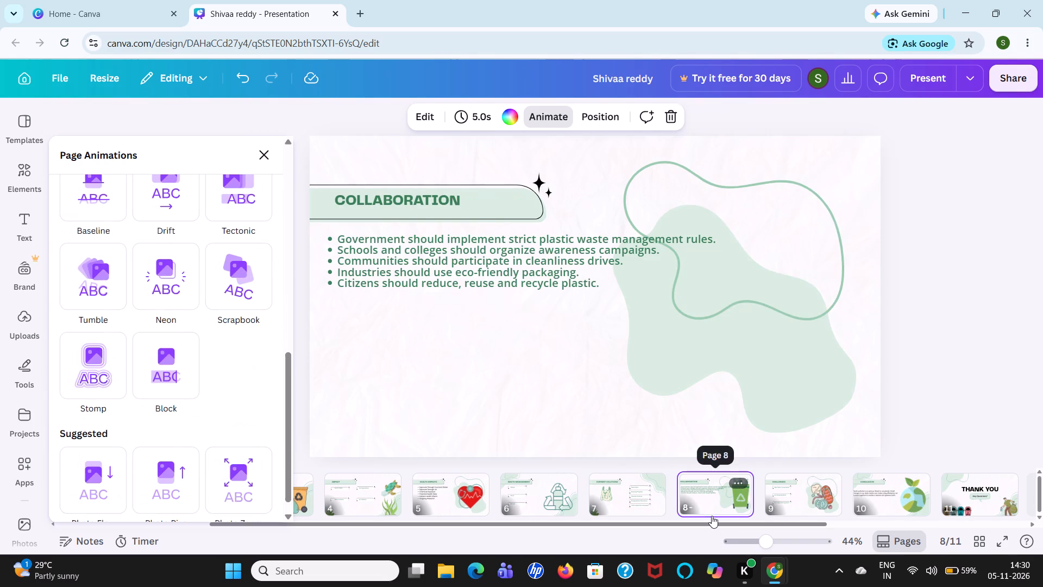
click(487, 261)
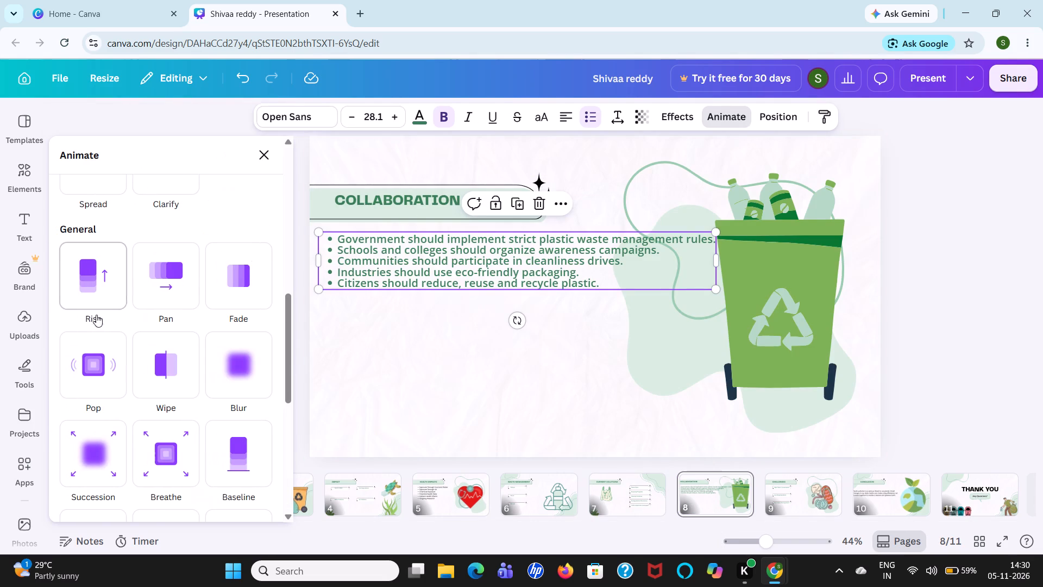
click(732, 117)
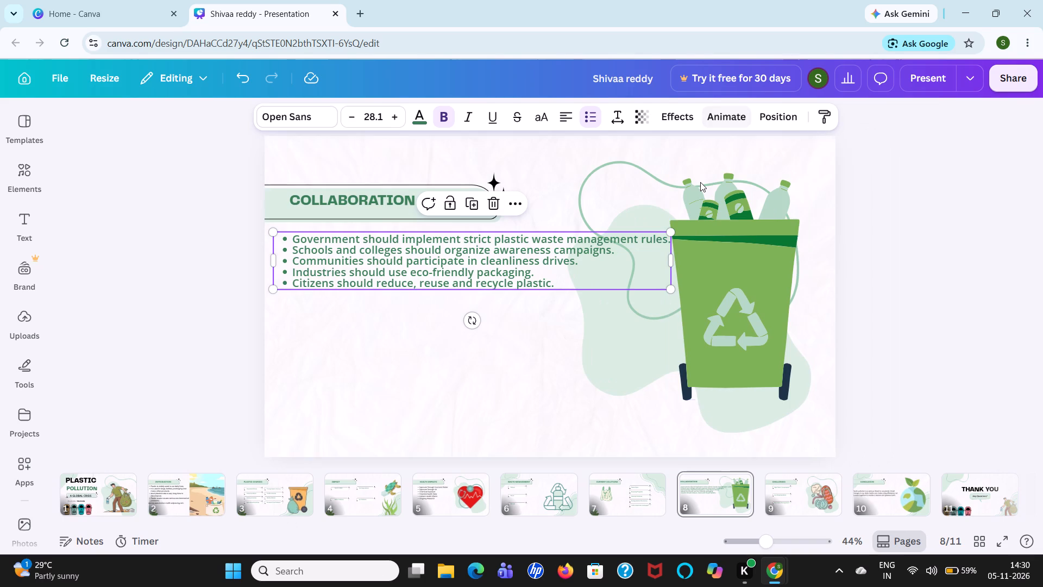
double_click(316, 240)
click(318, 240)
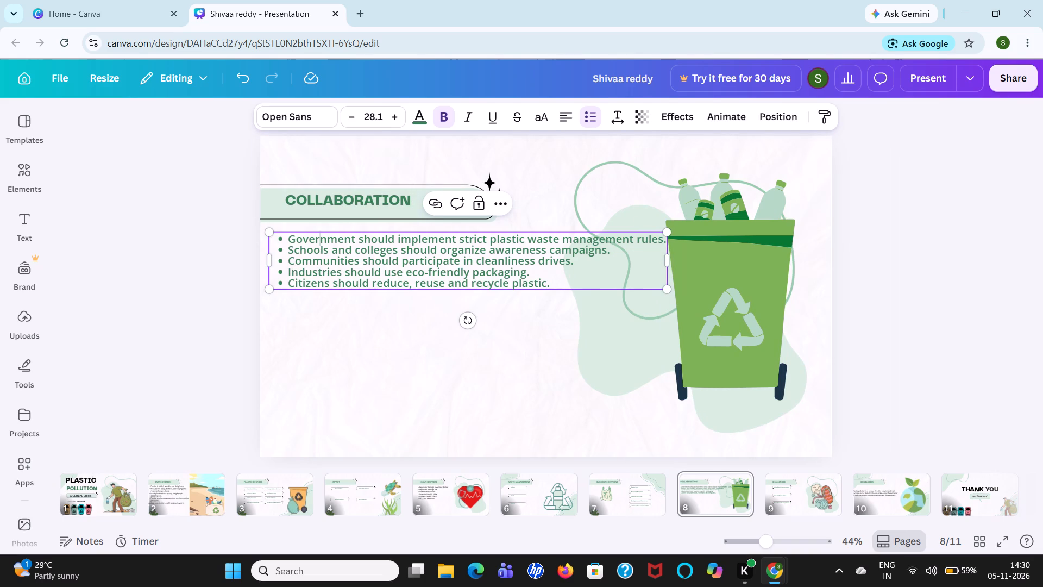
click(436, 277)
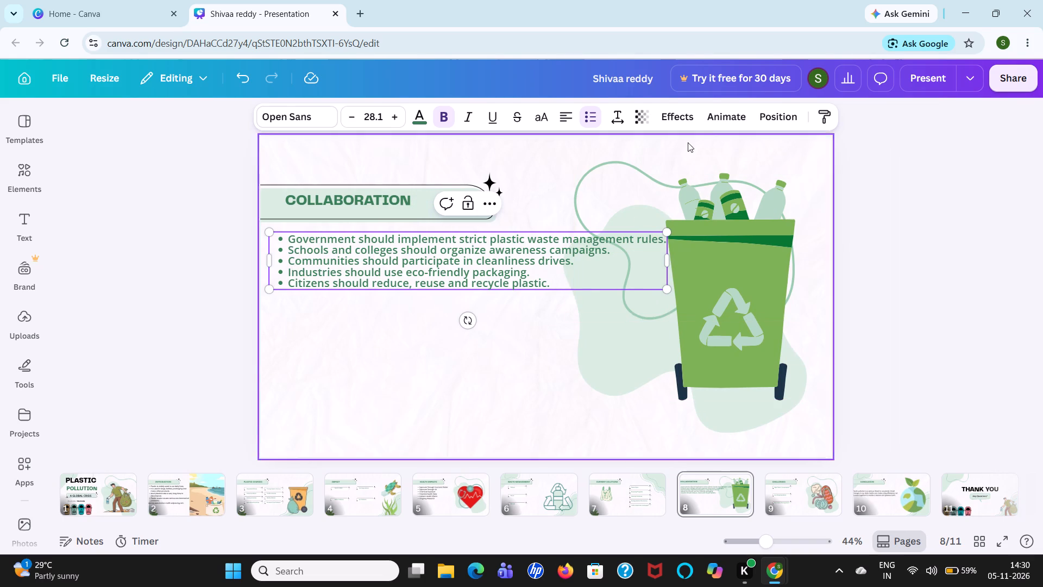
click(724, 115)
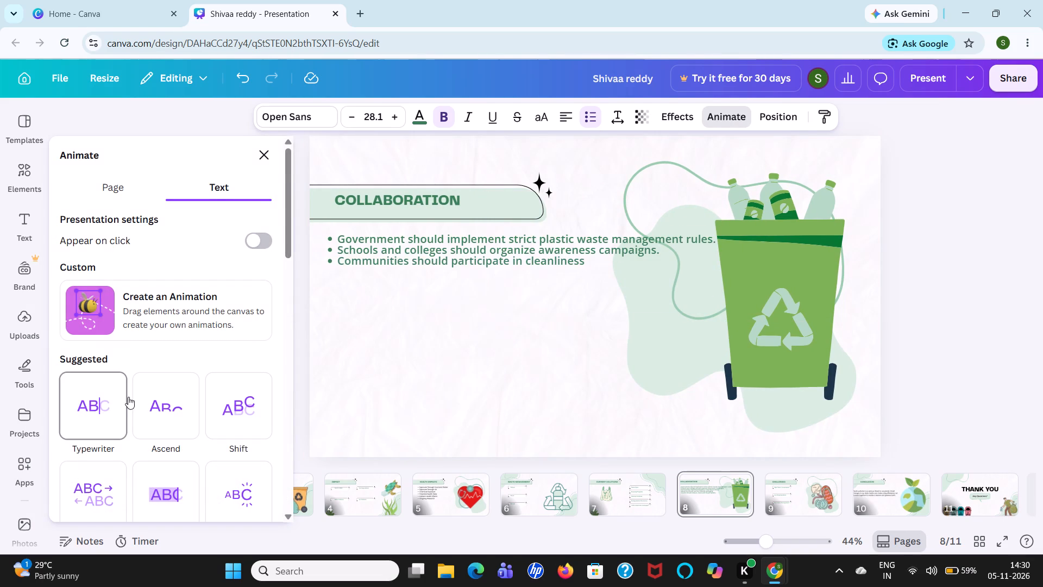
scroll(187, 396, down, 1)
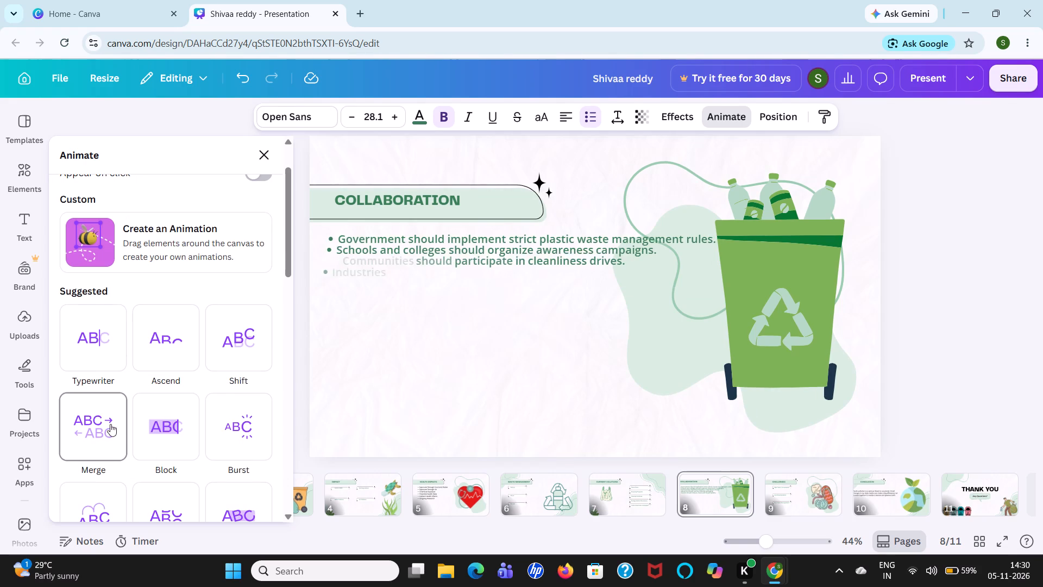
click(229, 428)
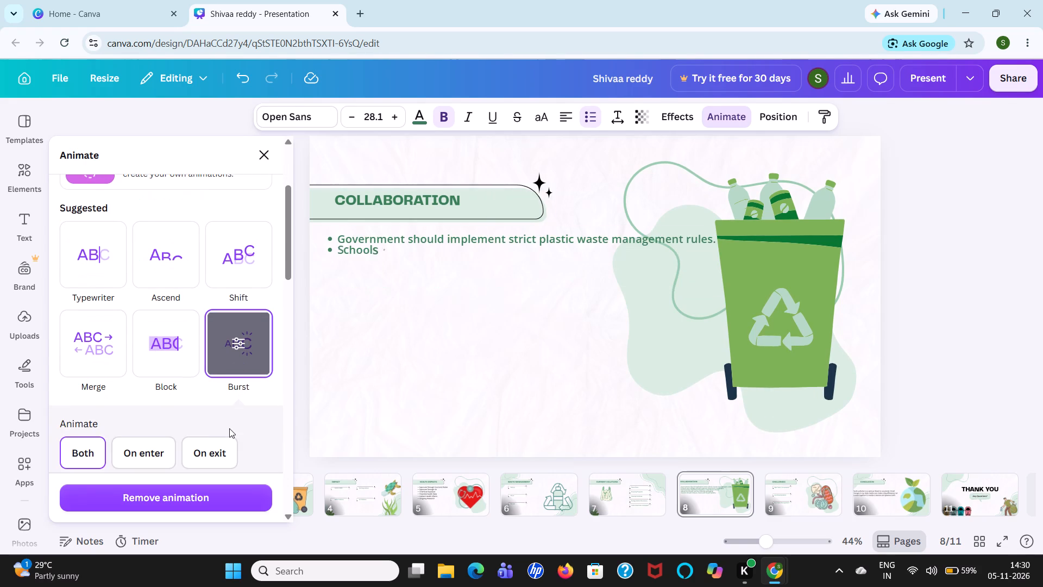
Apply the Wiggle add-on effect to the green recycling bin illustration on the Collaboration slide, page 8.
click(821, 296)
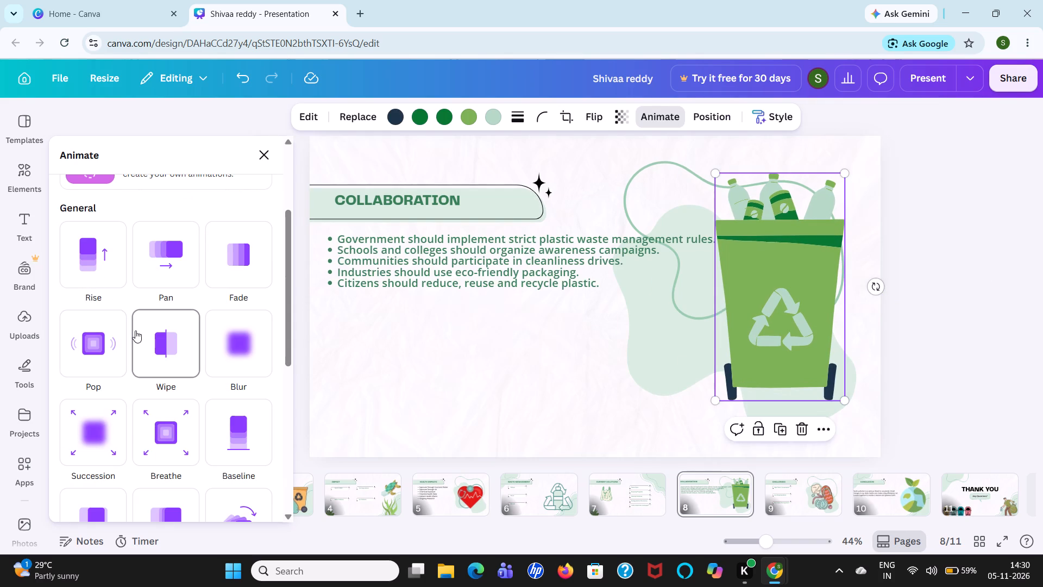
scroll(178, 336, down, 2)
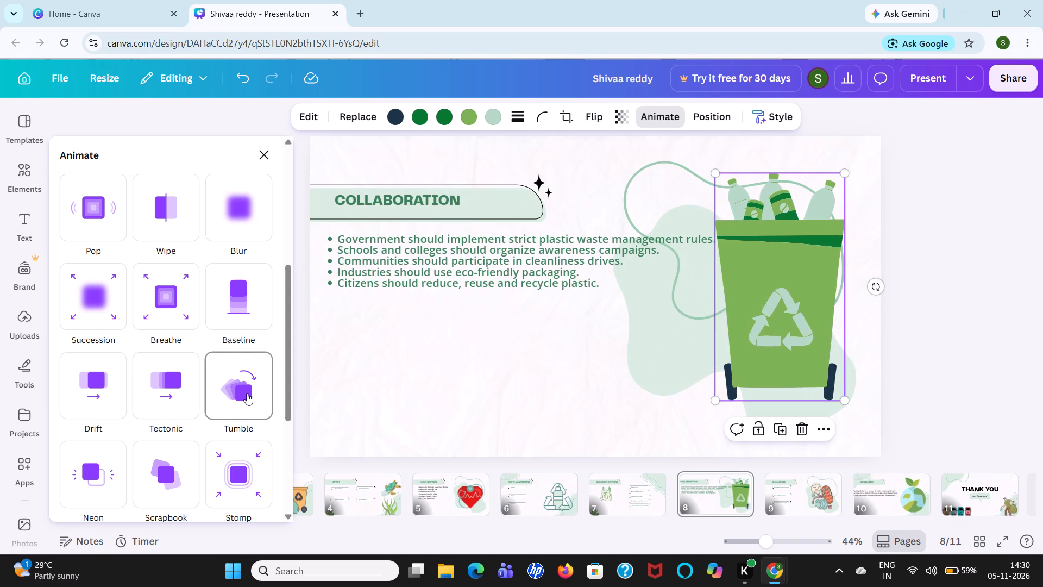
scroll(247, 393, down, 1)
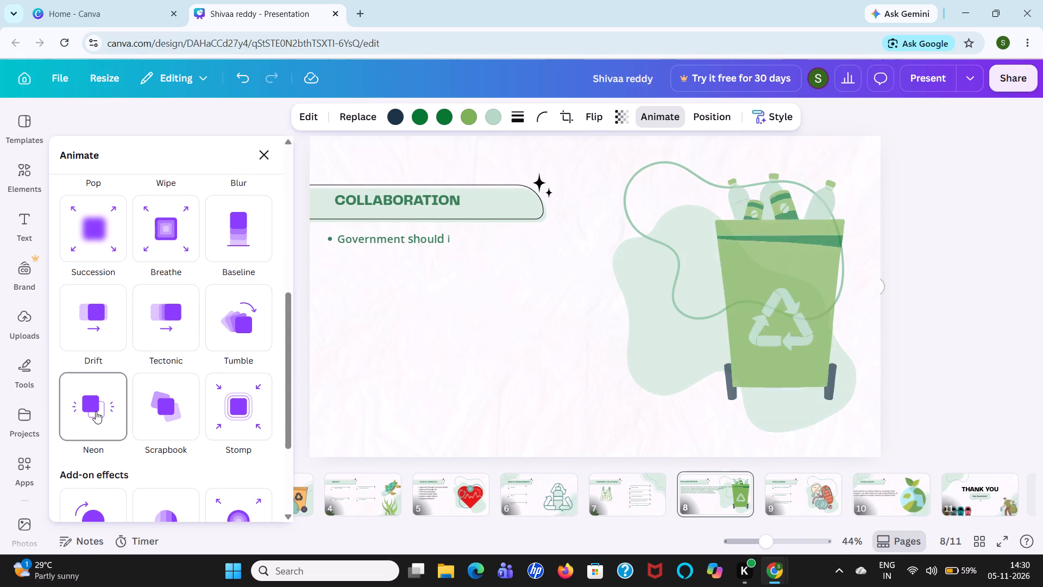
scroll(97, 411, down, 2)
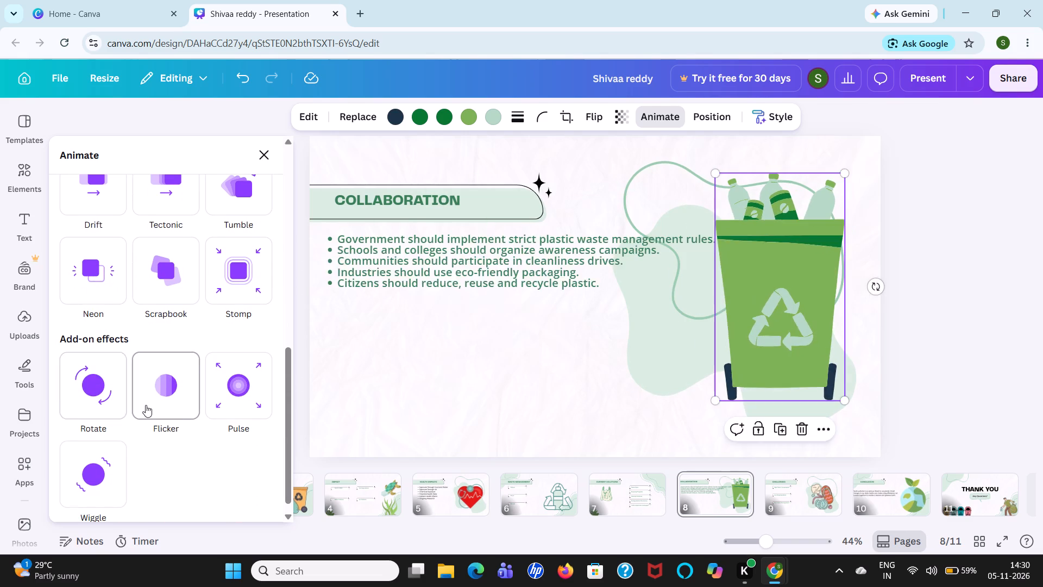
click(118, 446)
click(428, 399)
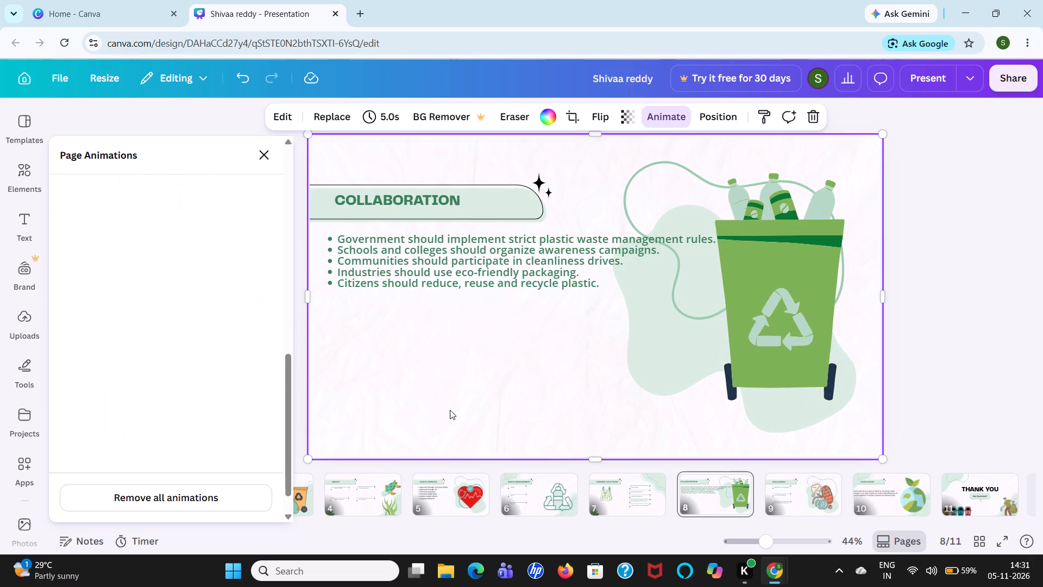
Apply the Wiggle add-on effect to the flip-flop and litter illustration on the Challenges slide, page 9.
click(822, 514)
click(747, 365)
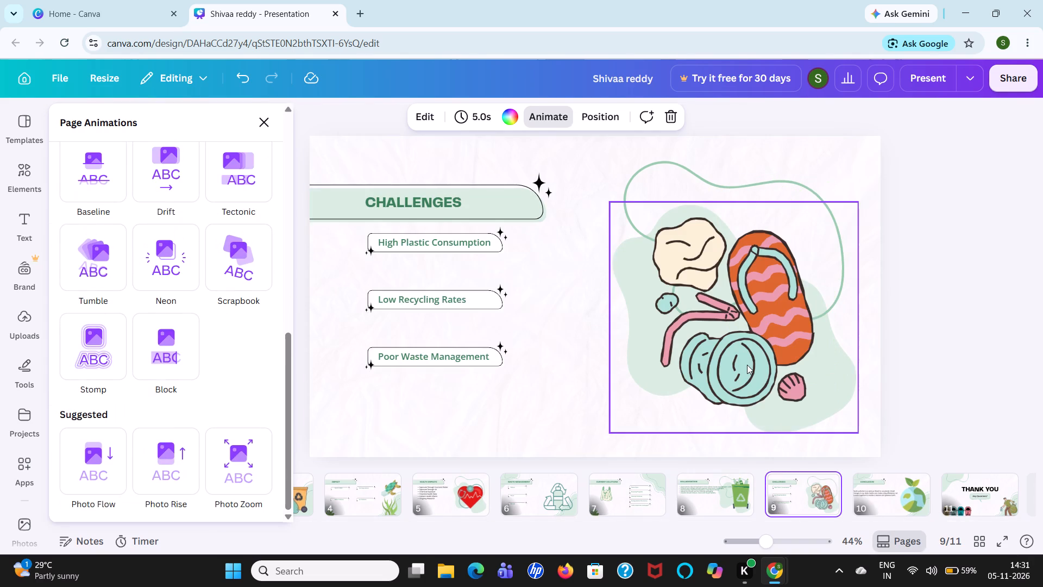
click(84, 491)
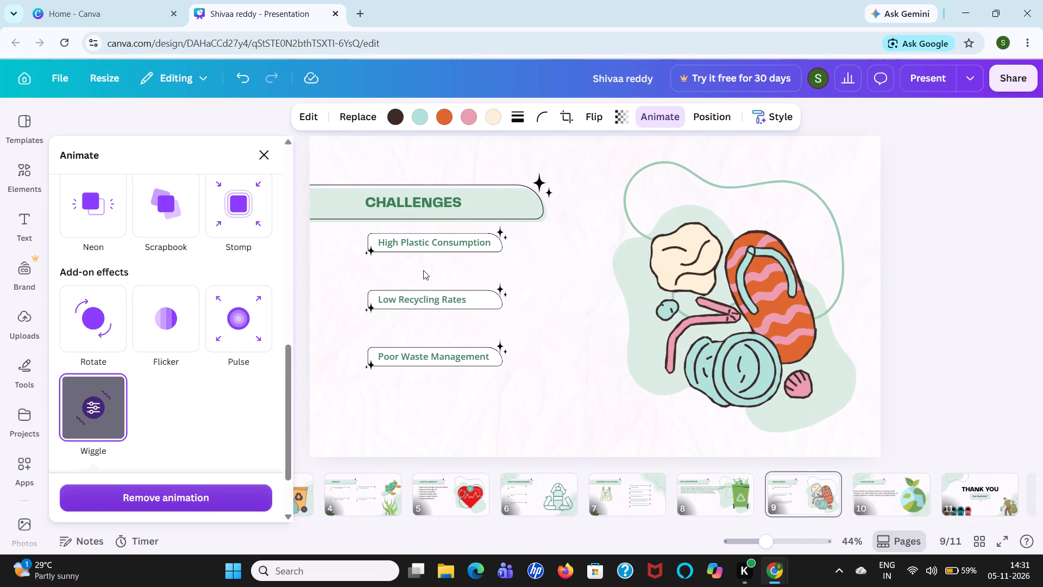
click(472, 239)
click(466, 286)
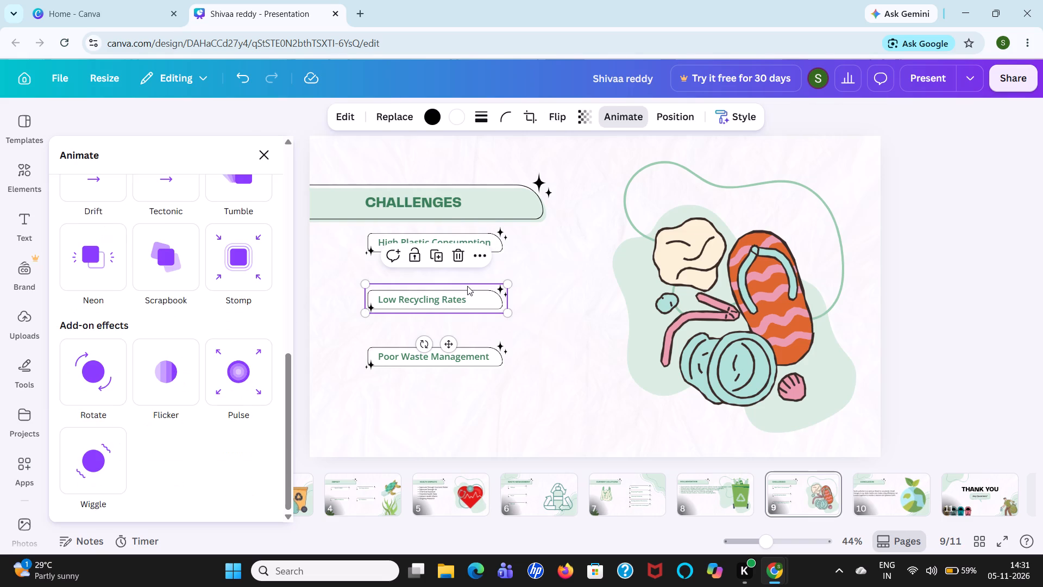
Go to the Conclusion slide, page 10.
click(921, 479)
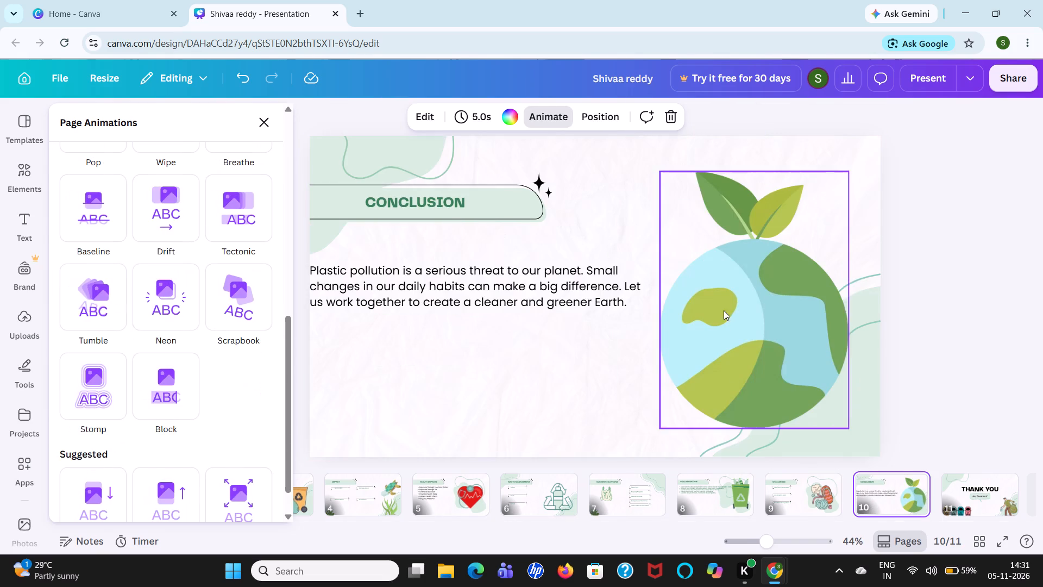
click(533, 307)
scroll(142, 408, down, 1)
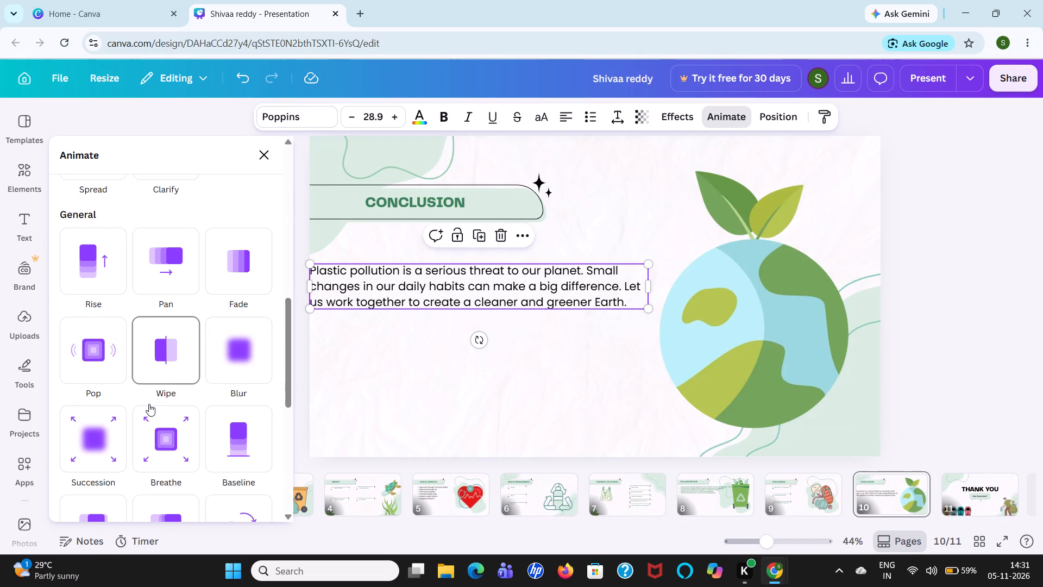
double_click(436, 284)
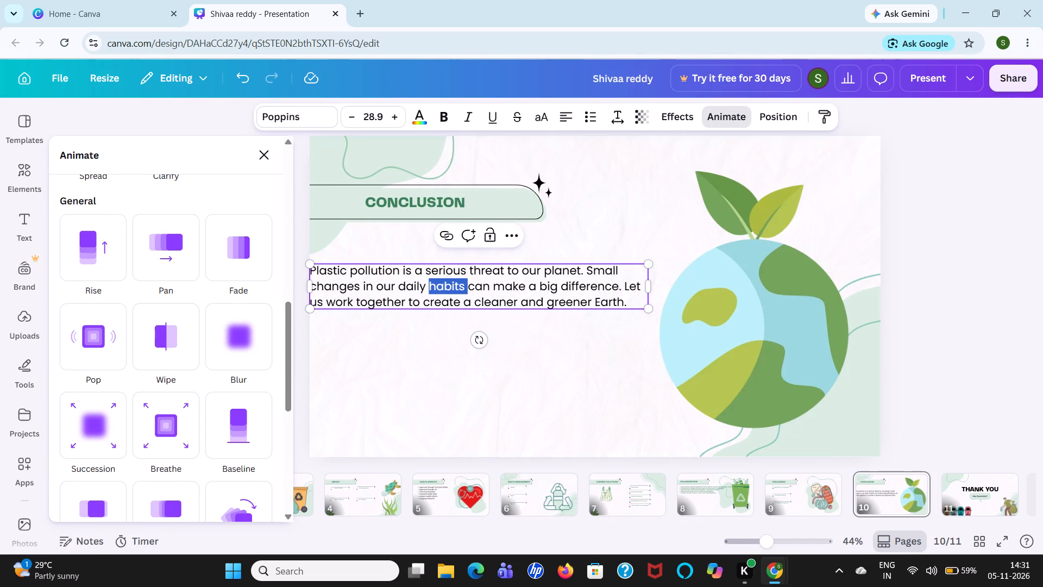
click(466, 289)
Apply the Wiggle add-on effect to the Earth illustration with leaves on the Conclusion slide, page 10.
click(716, 313)
scroll(85, 409, down, 4)
scroll(85, 409, up, 3)
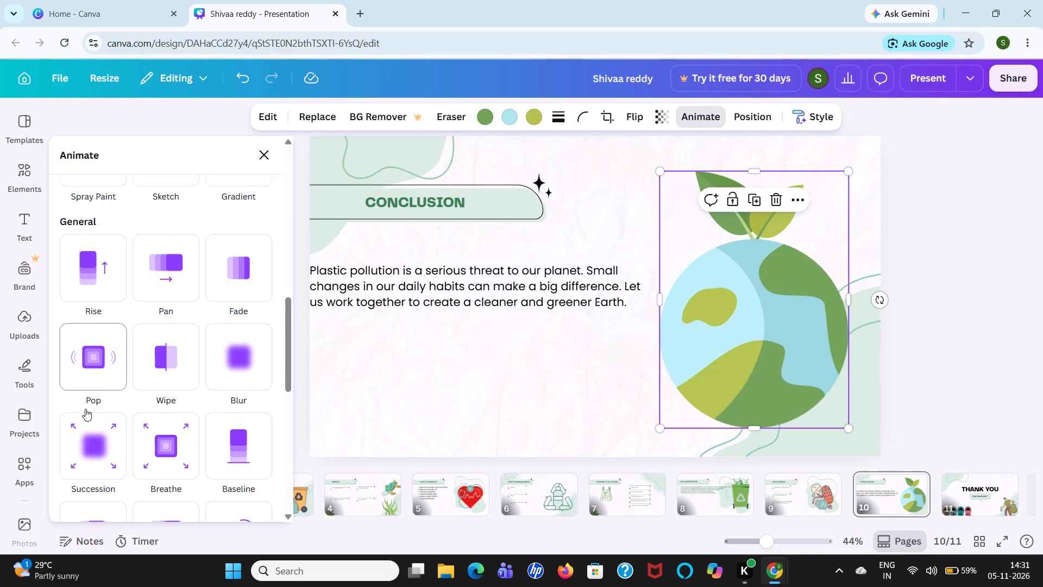
scroll(84, 421, down, 2)
scroll(84, 422, up, 3)
scroll(92, 423, down, 2)
scroll(92, 423, up, 1)
scroll(92, 423, down, 3)
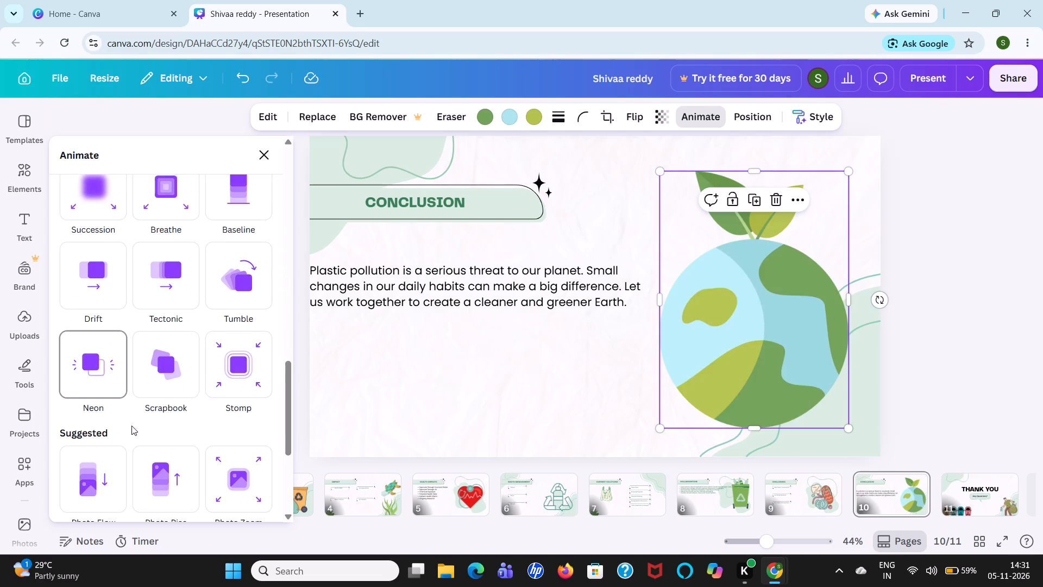
scroll(198, 419, down, 5)
click(119, 451)
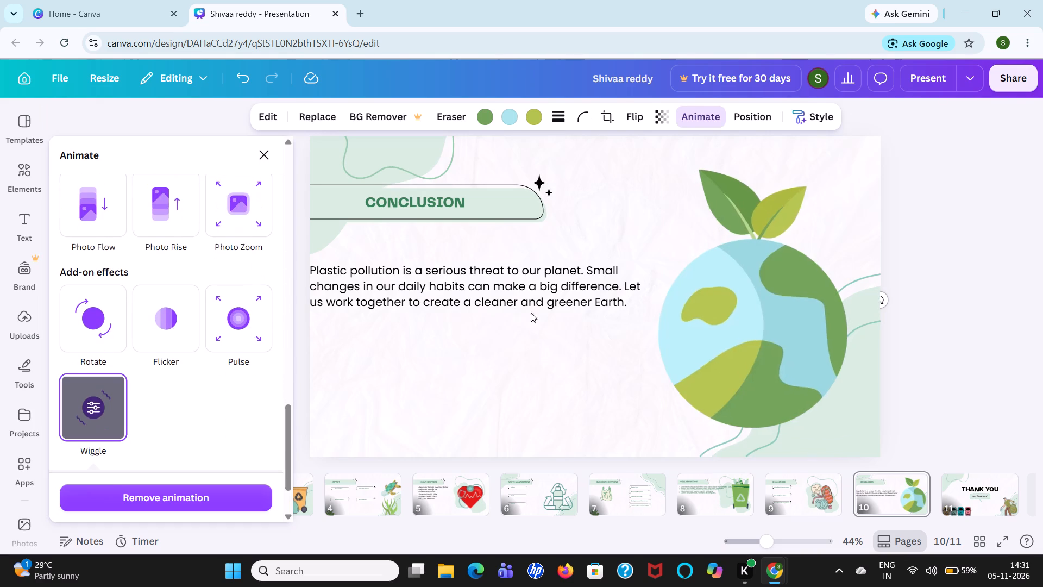
Apply the Skate text animation to the paragraph on the Conclusion slide, page 10.
click(516, 288)
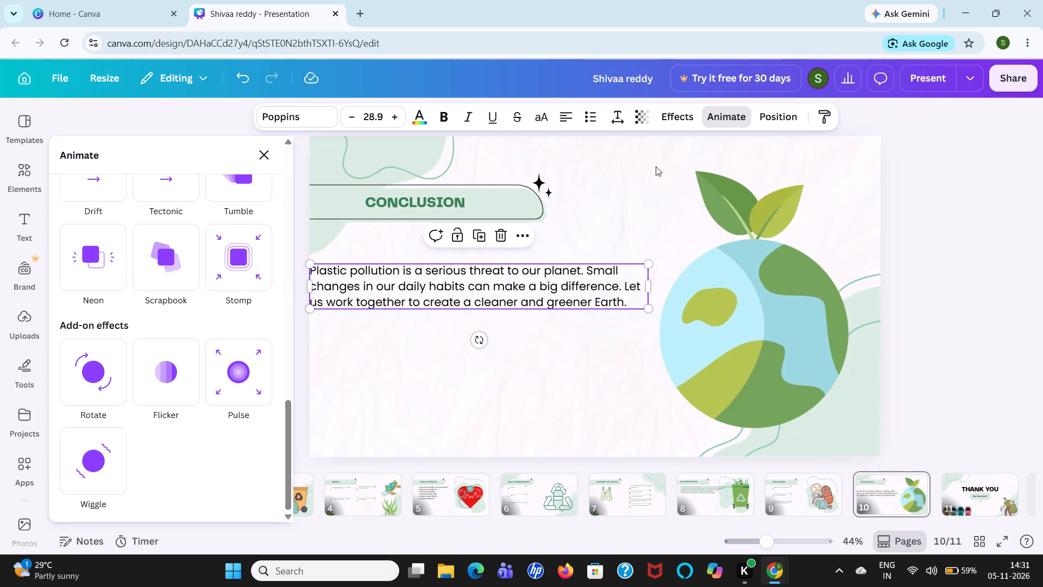
click(730, 121)
click(730, 121)
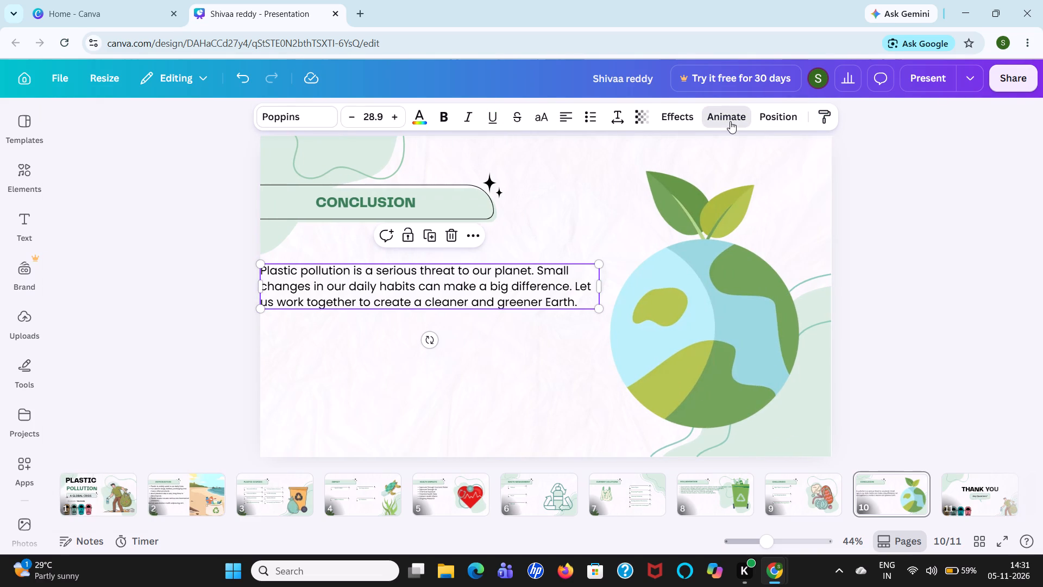
scroll(149, 405, down, 2)
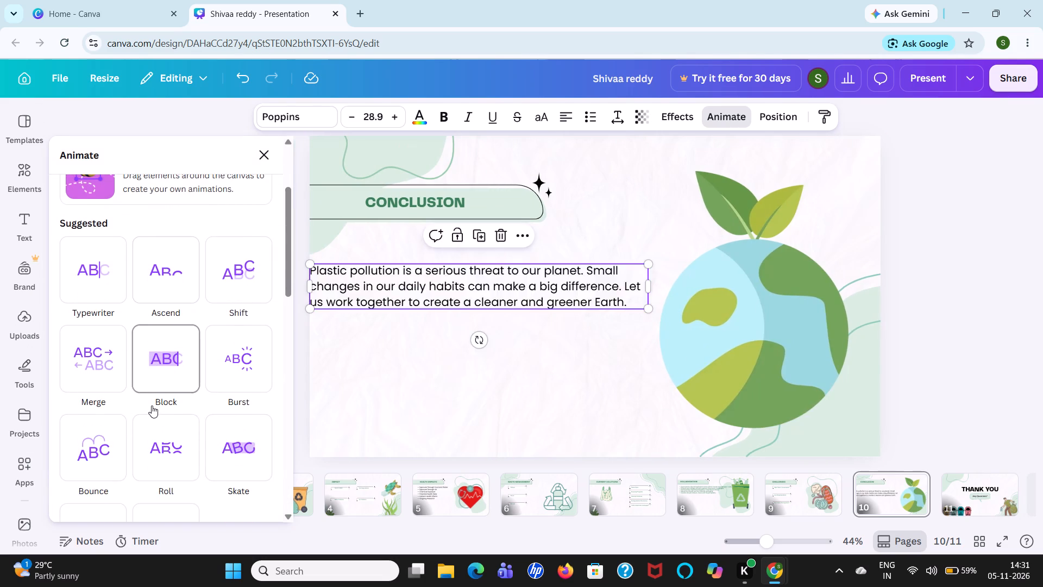
scroll(152, 405, down, 2)
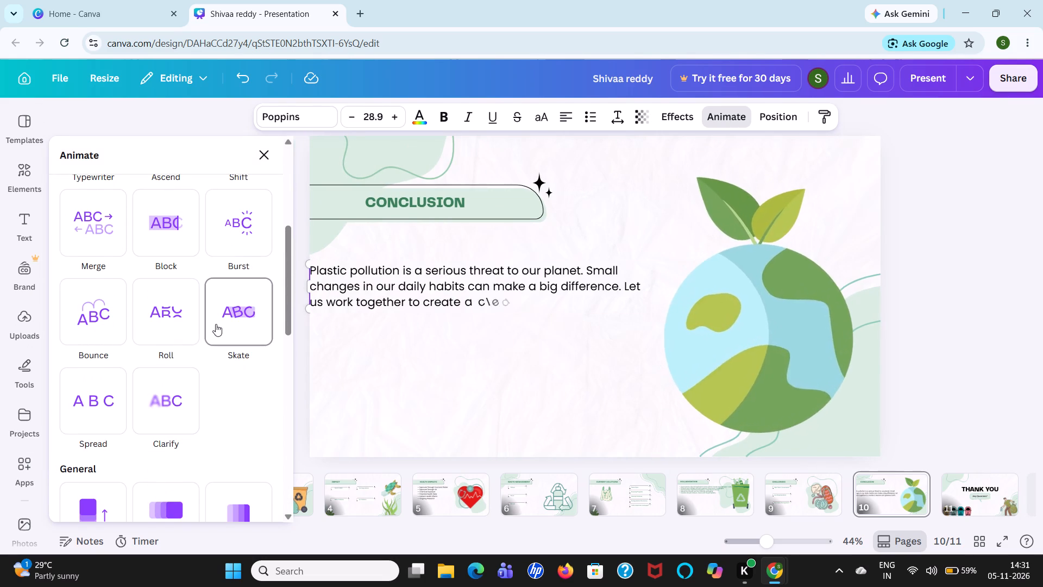
click(216, 324)
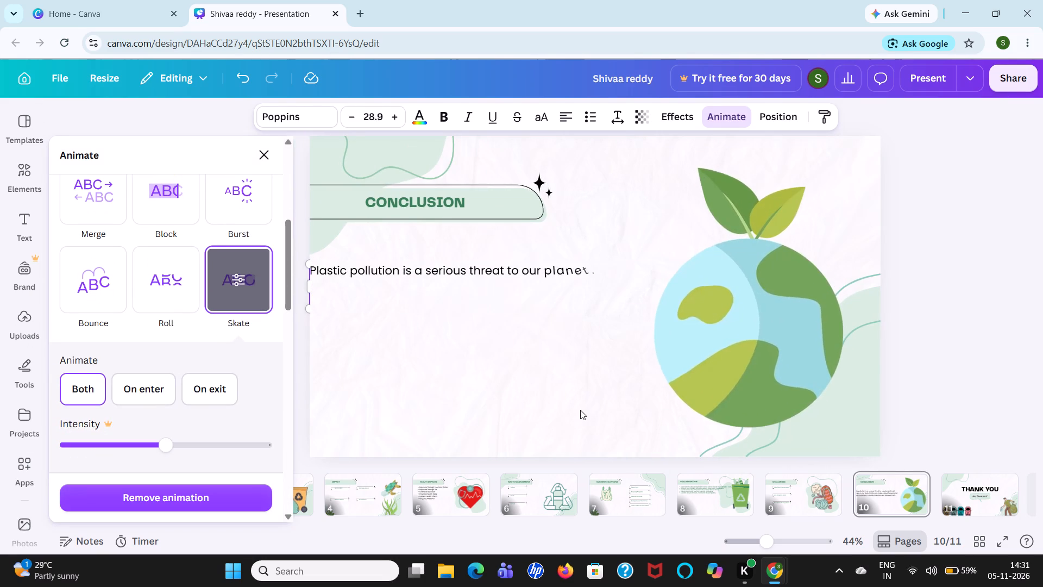
click(580, 410)
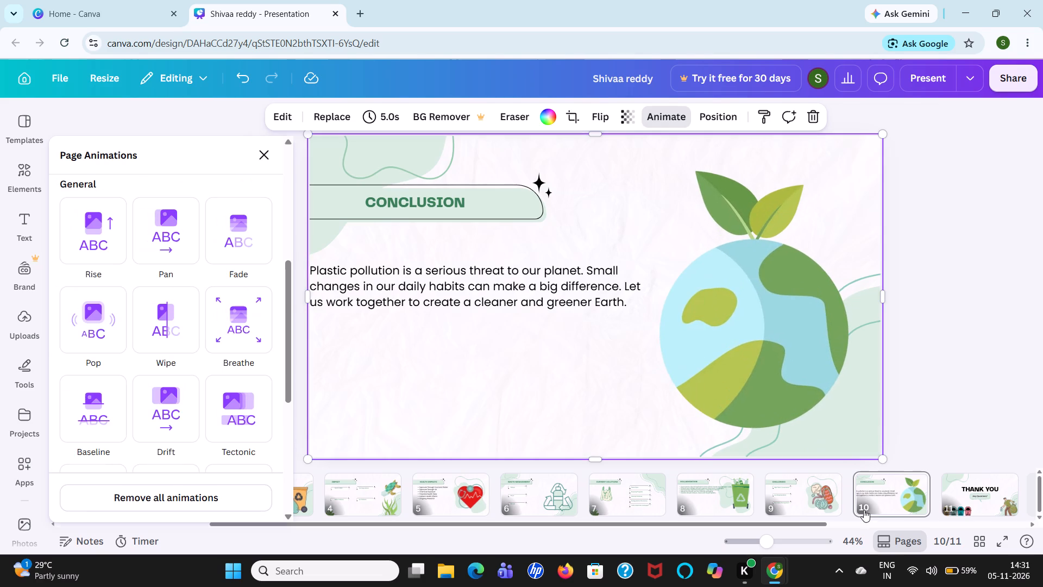
Apply the Wiggle add-on effect to the illustration of the man collecting litter on the Thank You slide, page 11.
click(995, 491)
click(815, 399)
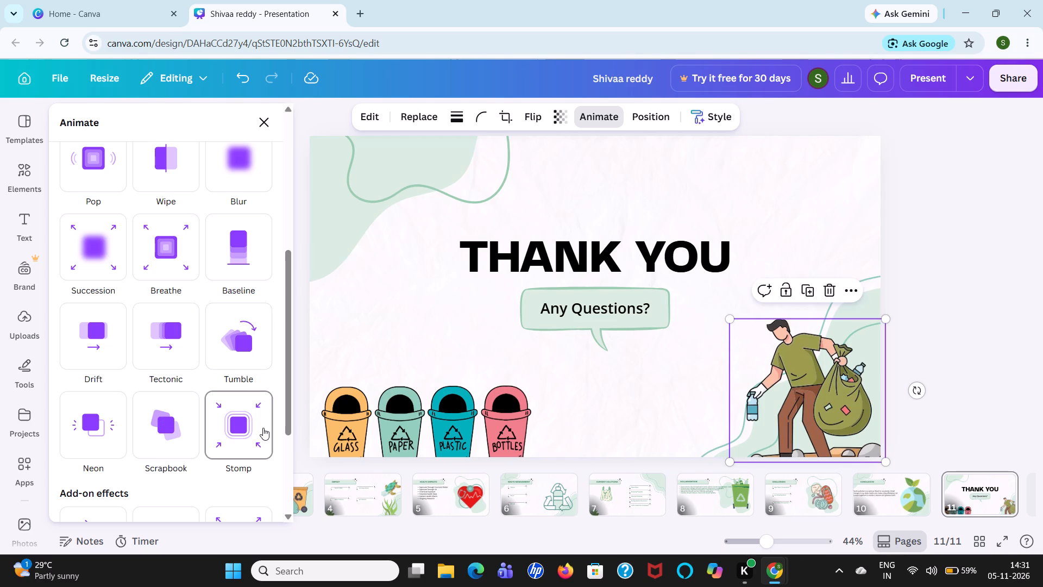
scroll(167, 425, down, 1)
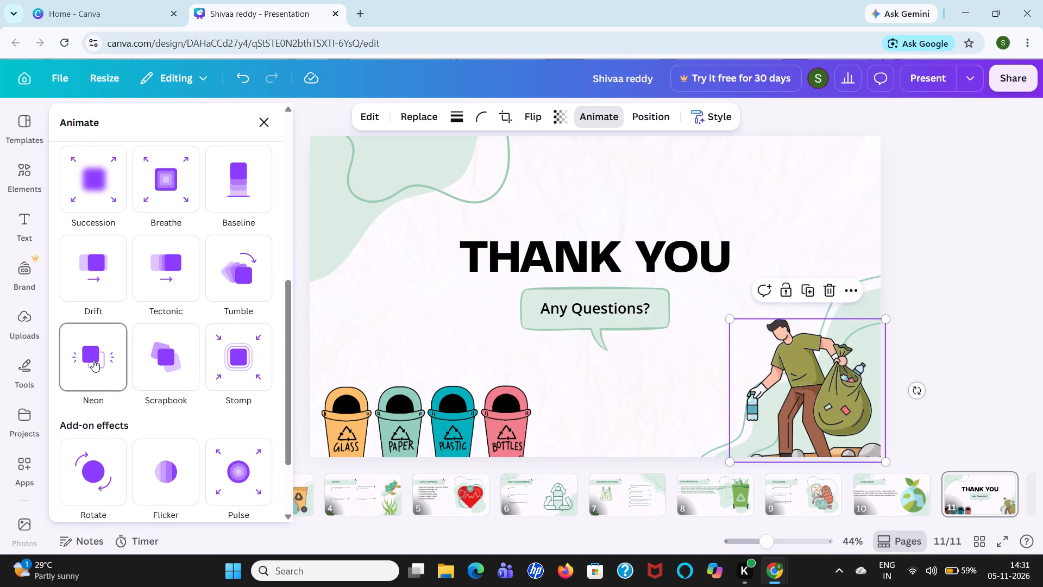
scroll(182, 360, down, 1)
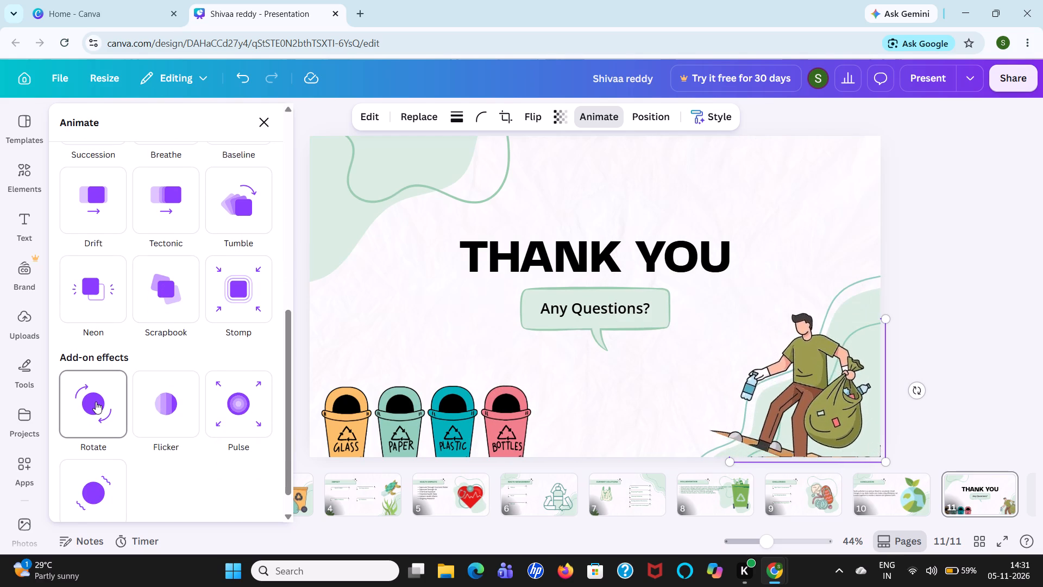
click(78, 486)
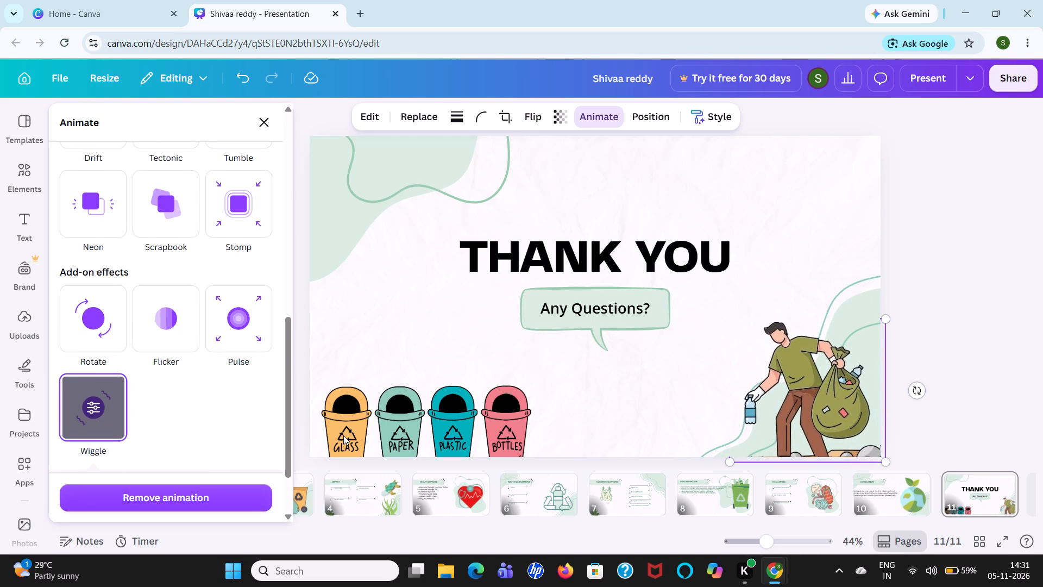
Apply the Baseline animation to the four recycling bins illustration on the Thank You slide, page 11.
click(391, 429)
scroll(169, 389, up, 6)
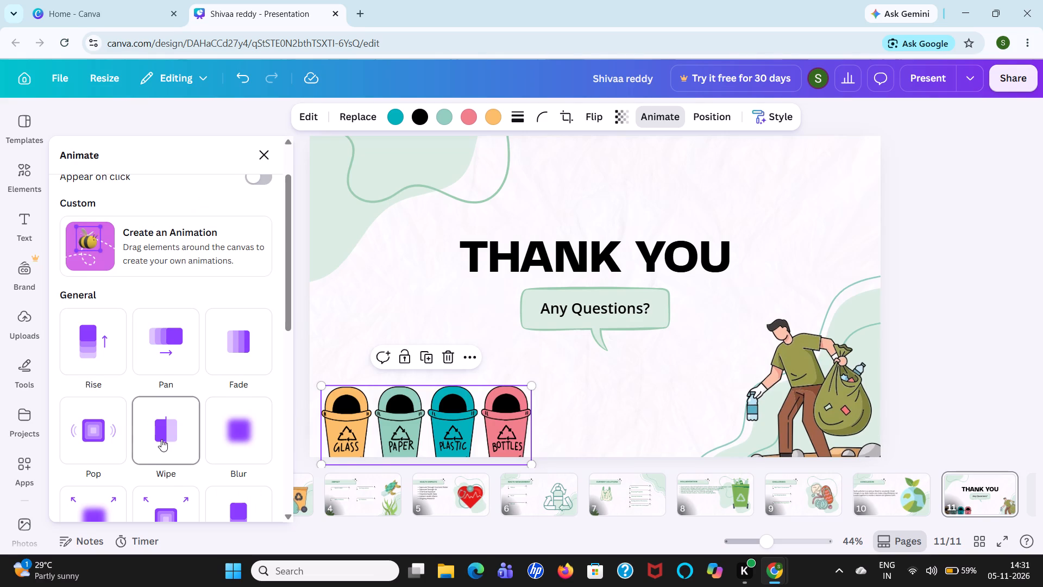
scroll(161, 439, down, 1)
scroll(156, 391, down, 1)
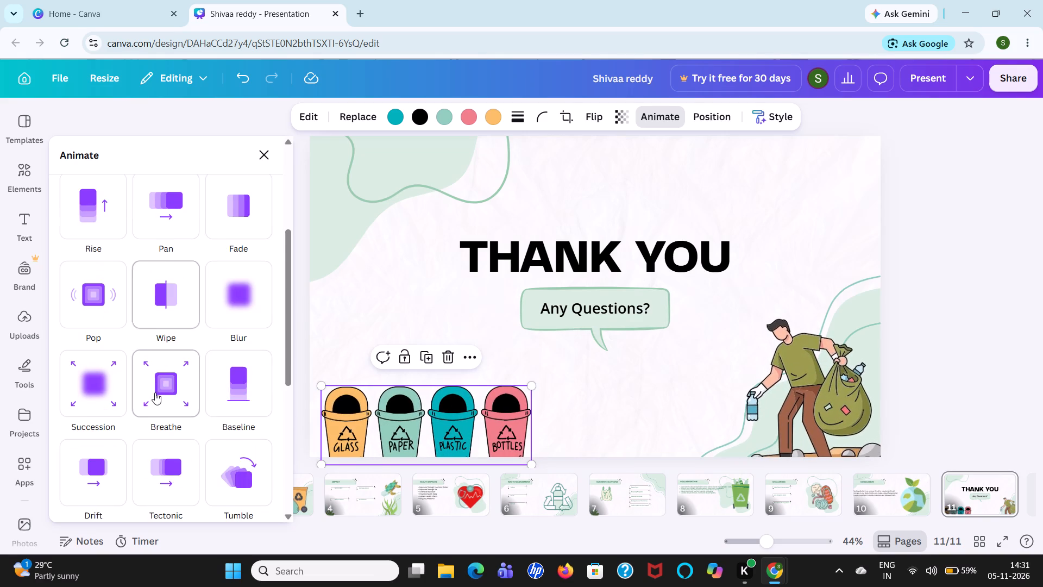
click(226, 398)
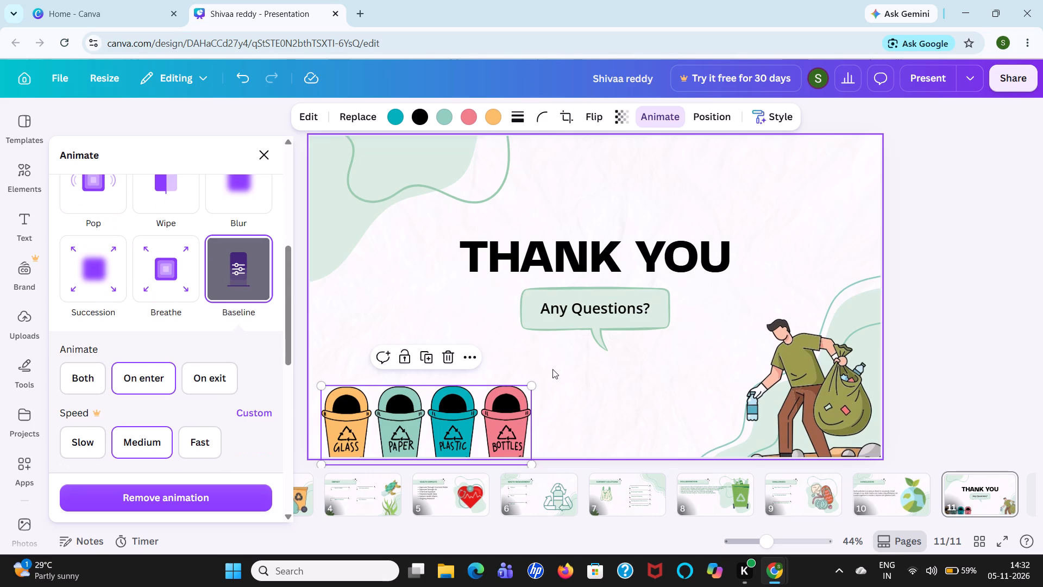
Apply the Bounce text animation to the THANK YOU heading on page 11.
click(552, 258)
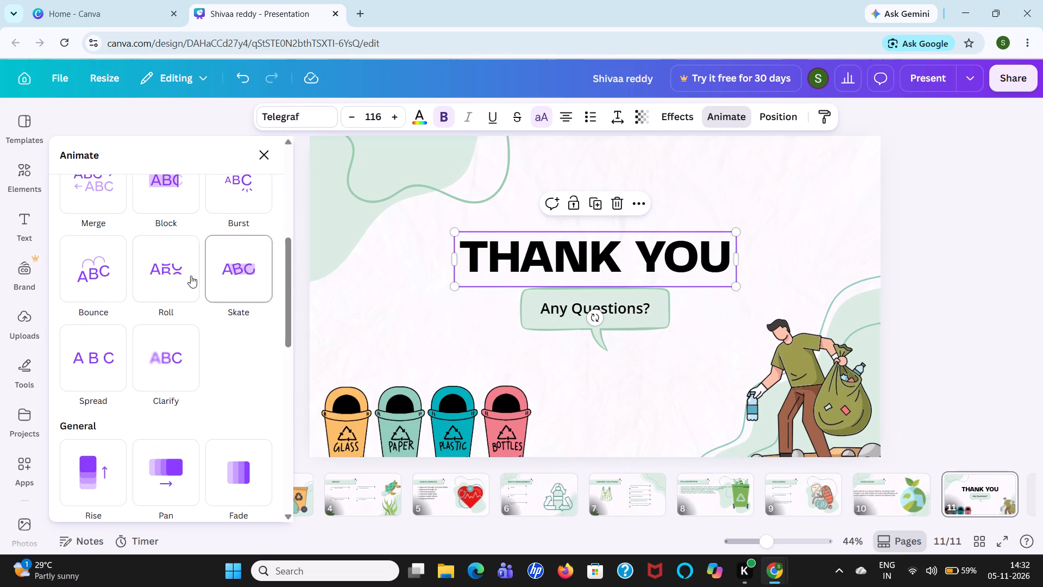
click(95, 285)
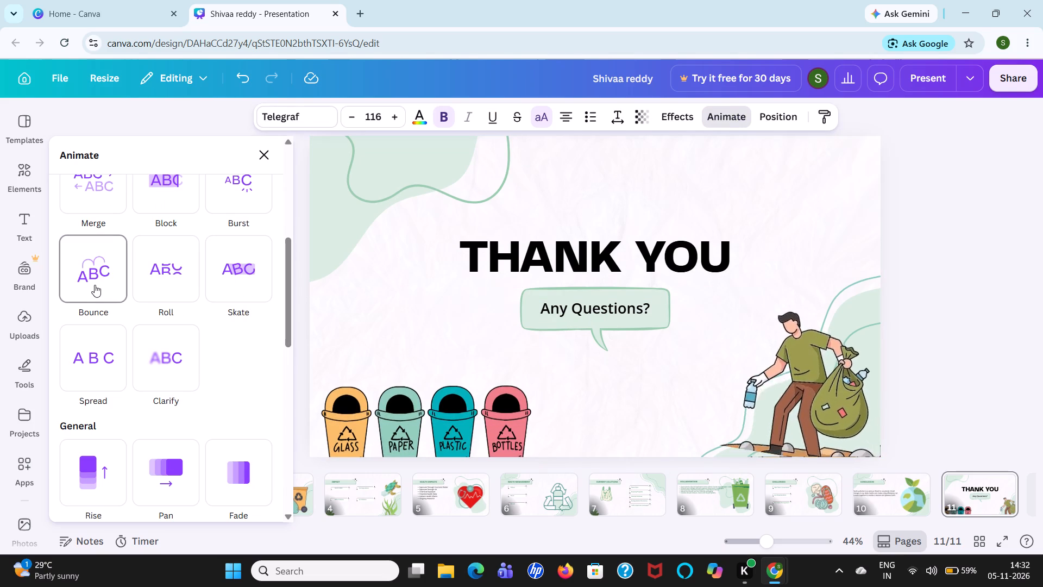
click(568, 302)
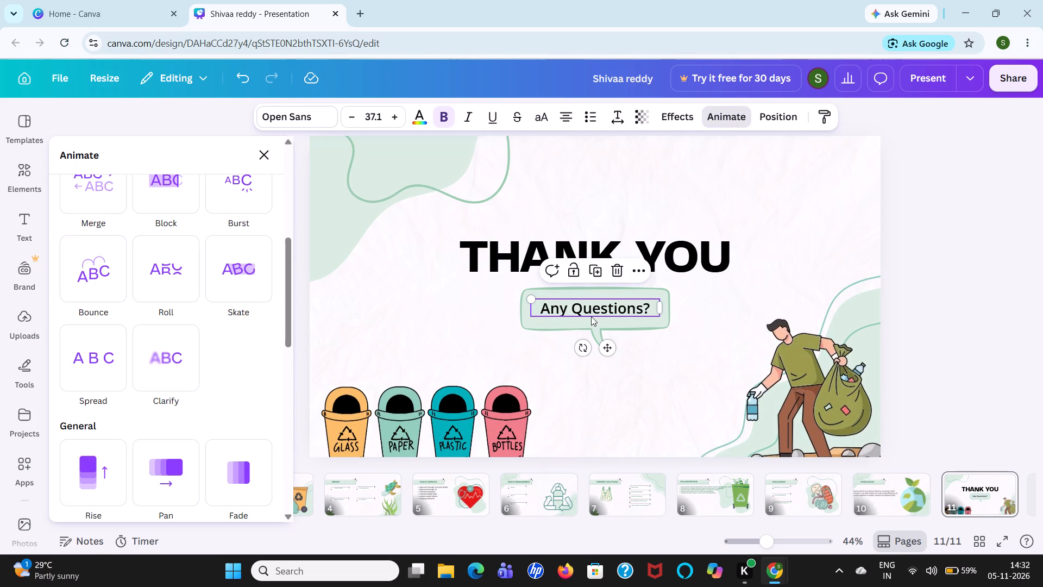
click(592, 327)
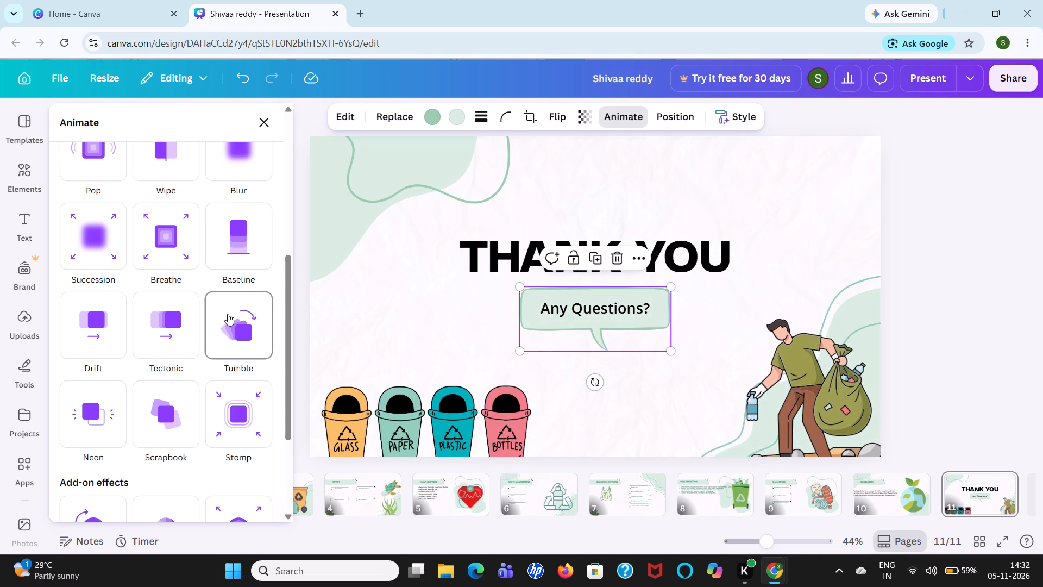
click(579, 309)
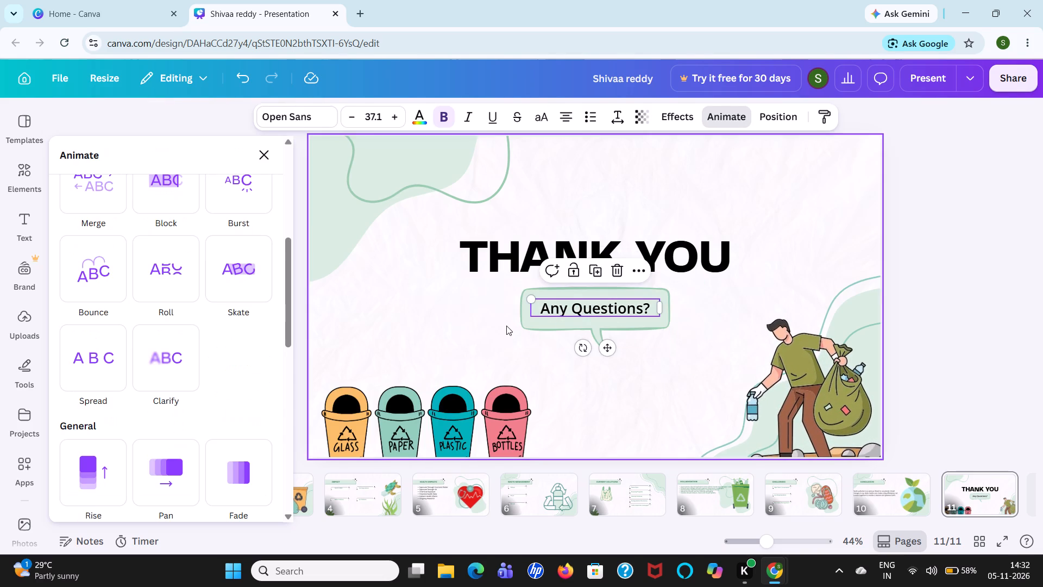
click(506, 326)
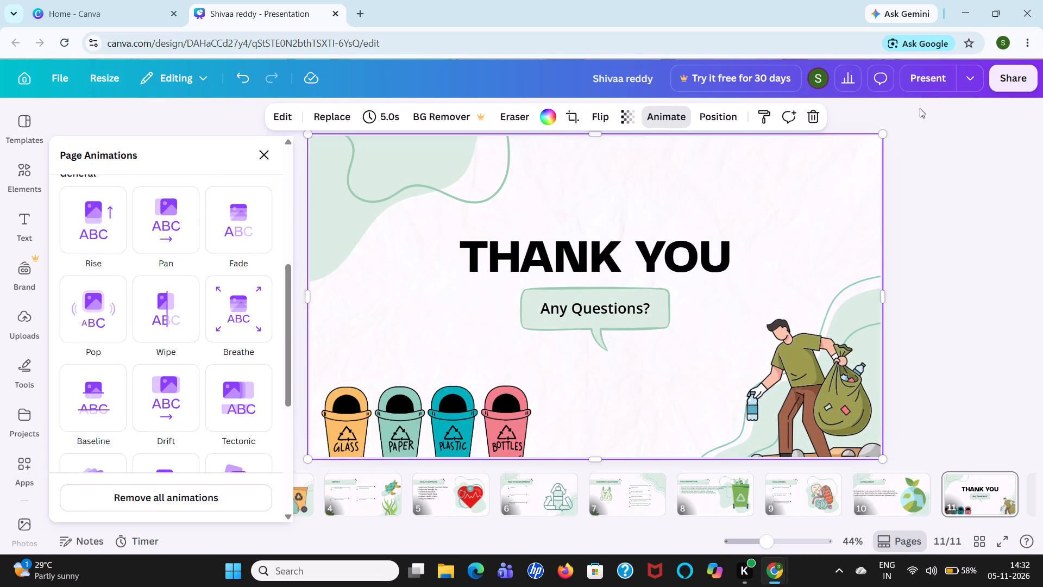
Present the slides full screen and go back to the Plastic Pollution title slide, page 1.
click(919, 79)
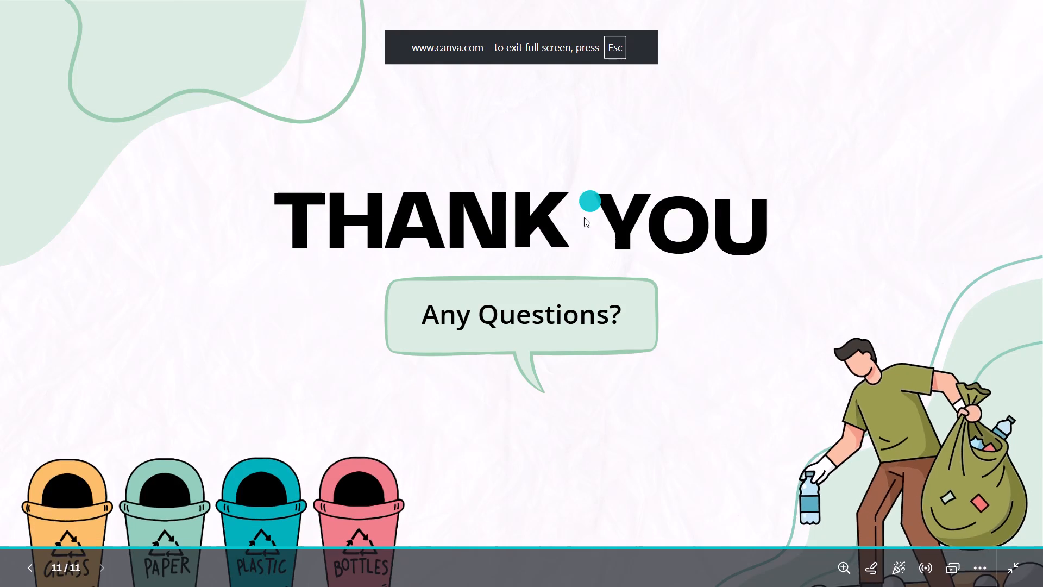
click(16, 543)
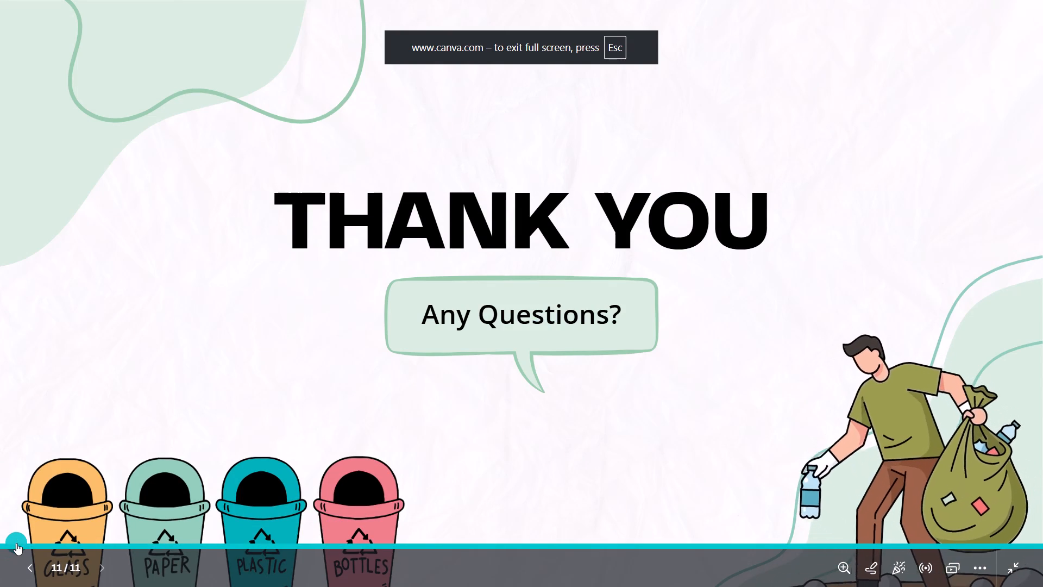
click(25, 567)
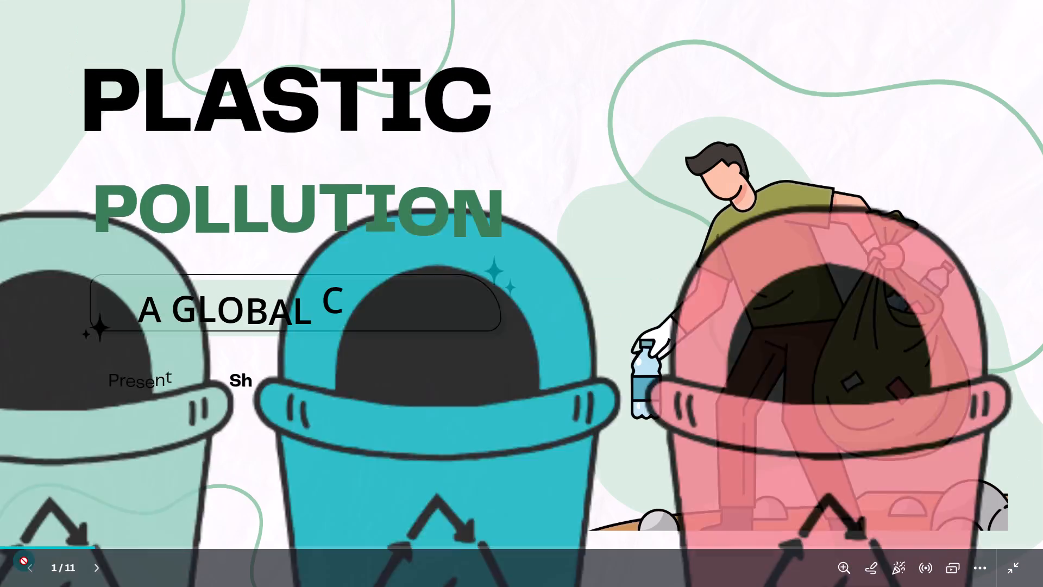
click(24, 561)
click(37, 574)
click(37, 572)
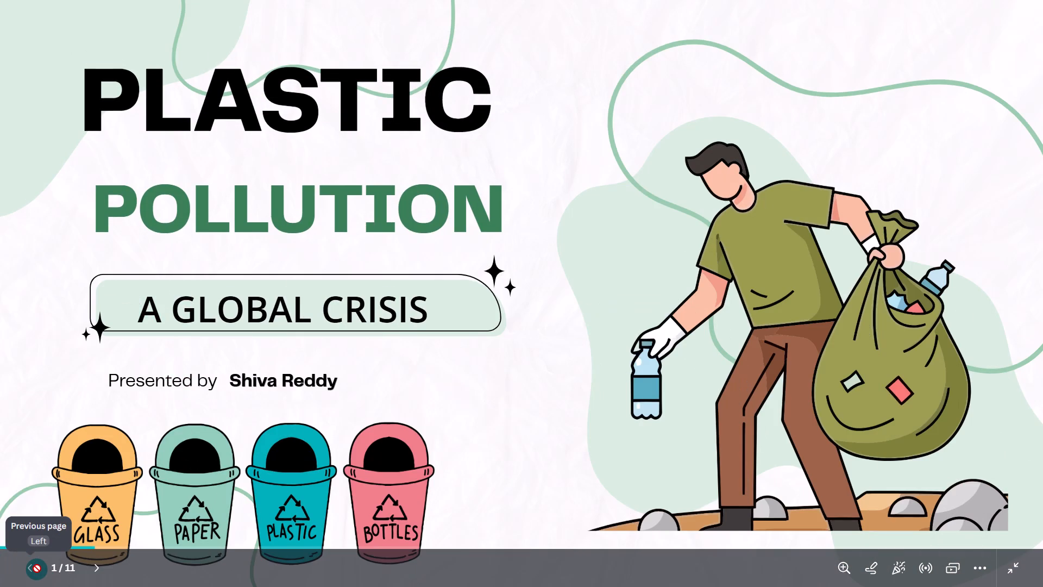
key(Left)
click(355, 344)
key(Left)
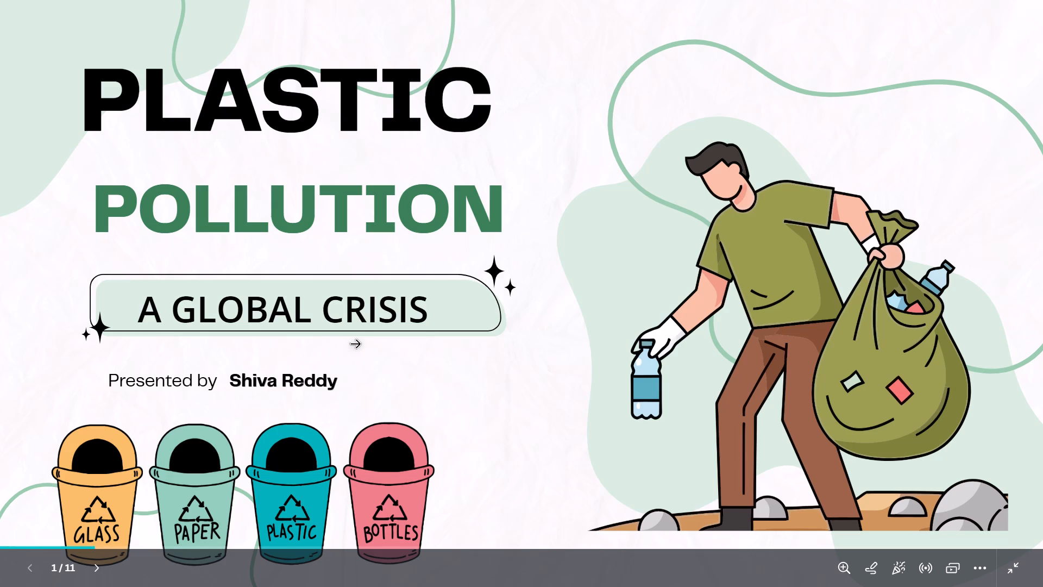
Review the animated slides in full screen from the title slide through to the Thank You slide, and exit the presentation.
key(Right)
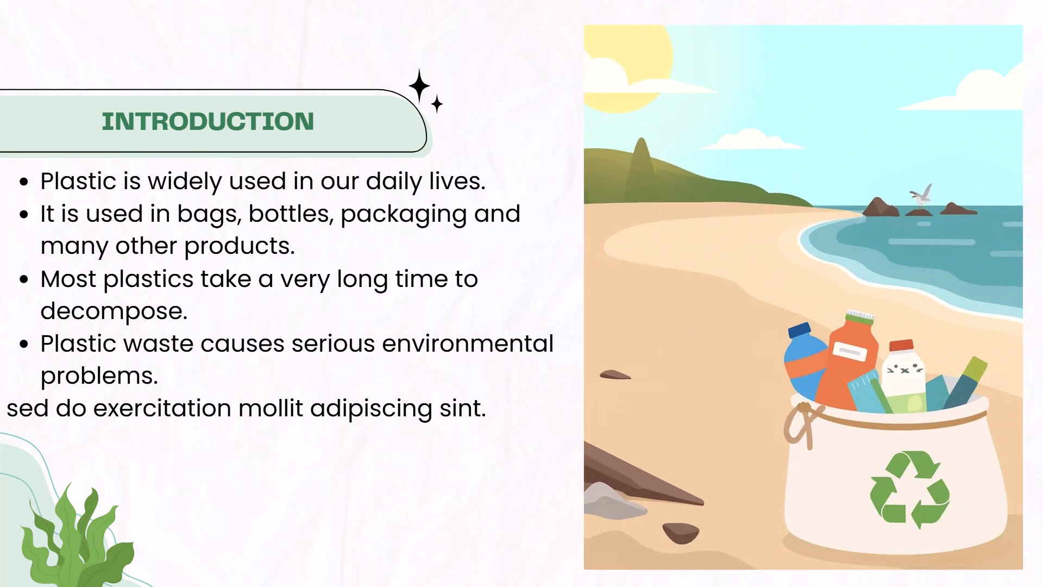
key(Right)
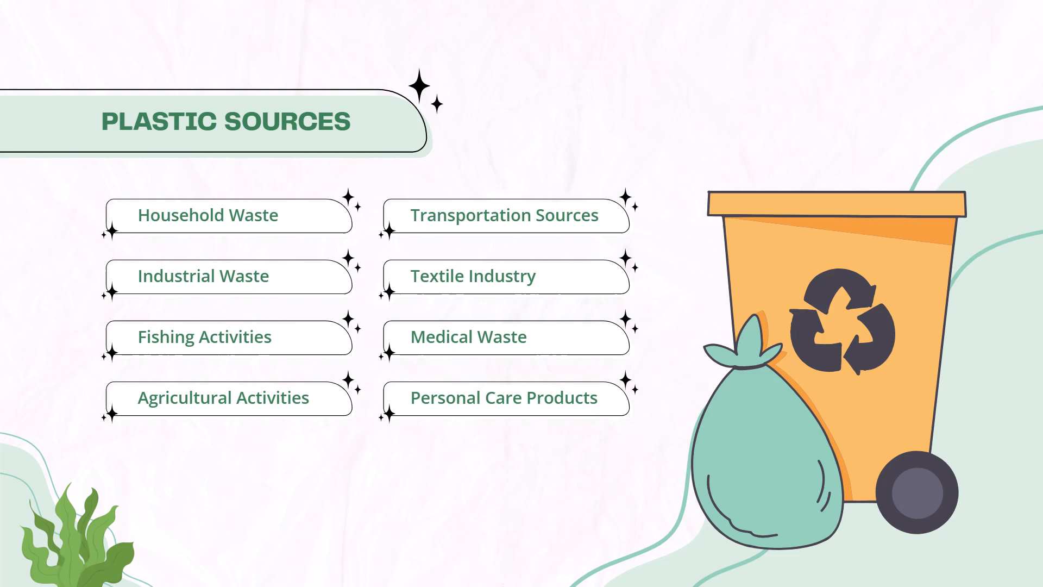
key(Right)
key(Right)
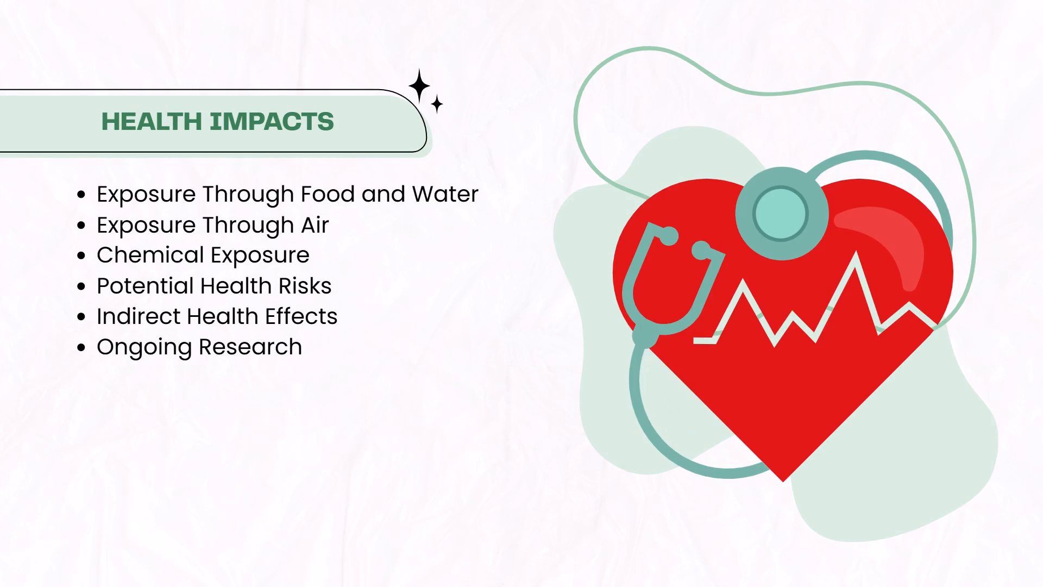
key(Right)
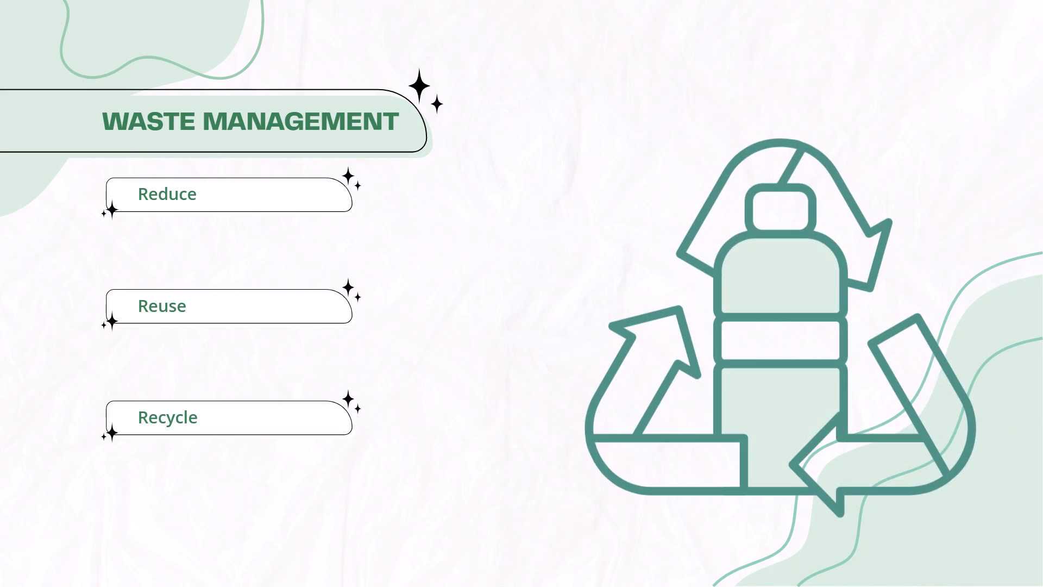
key(Right)
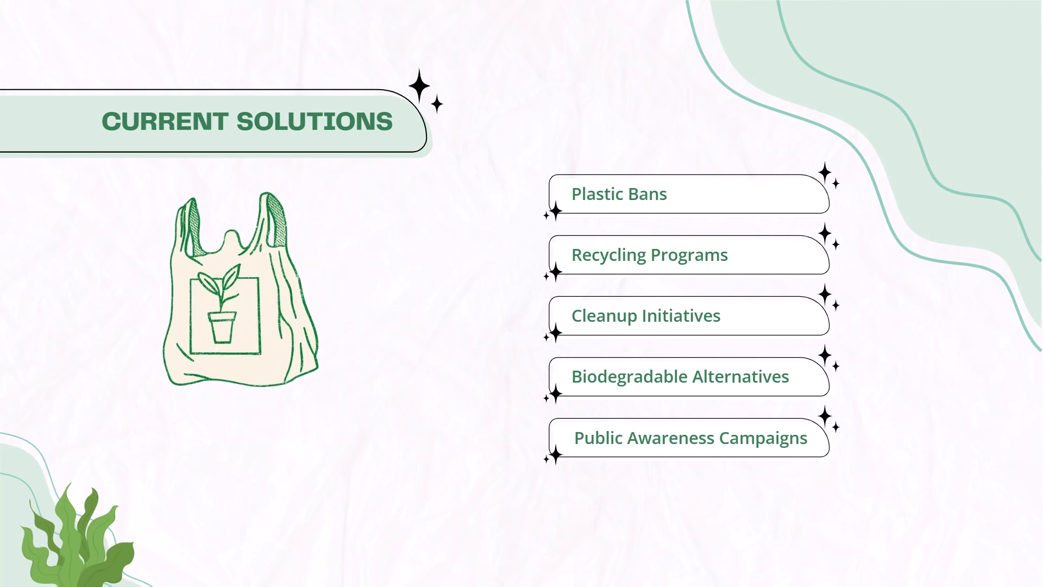
key(Right)
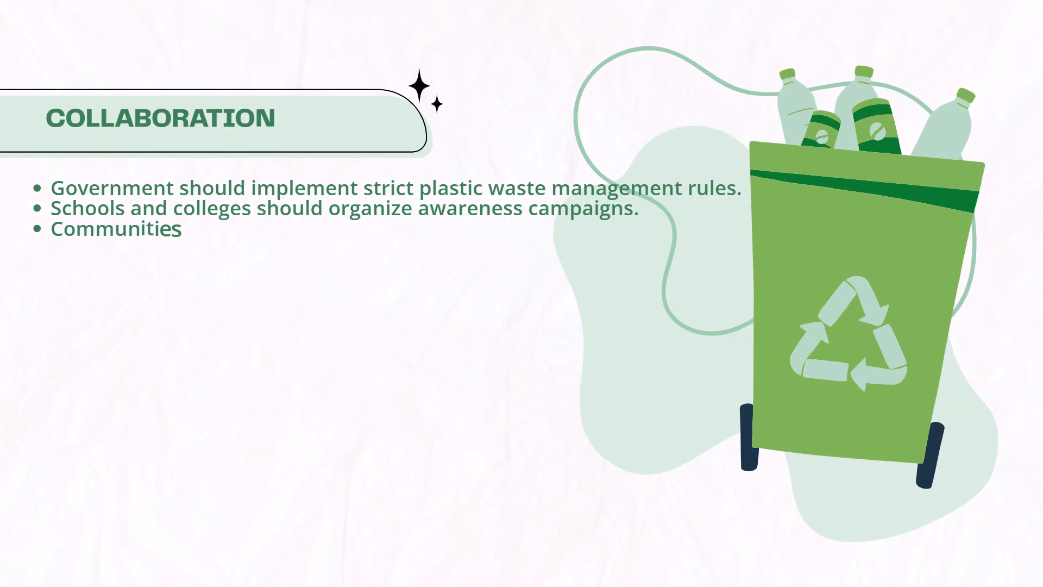
key(Right)
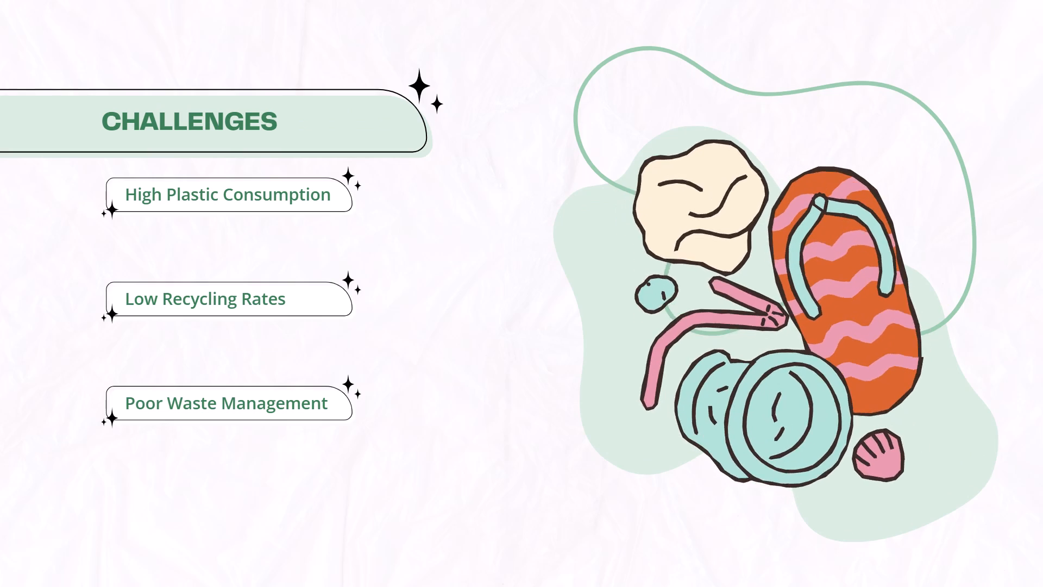
key(Right)
key(Right)
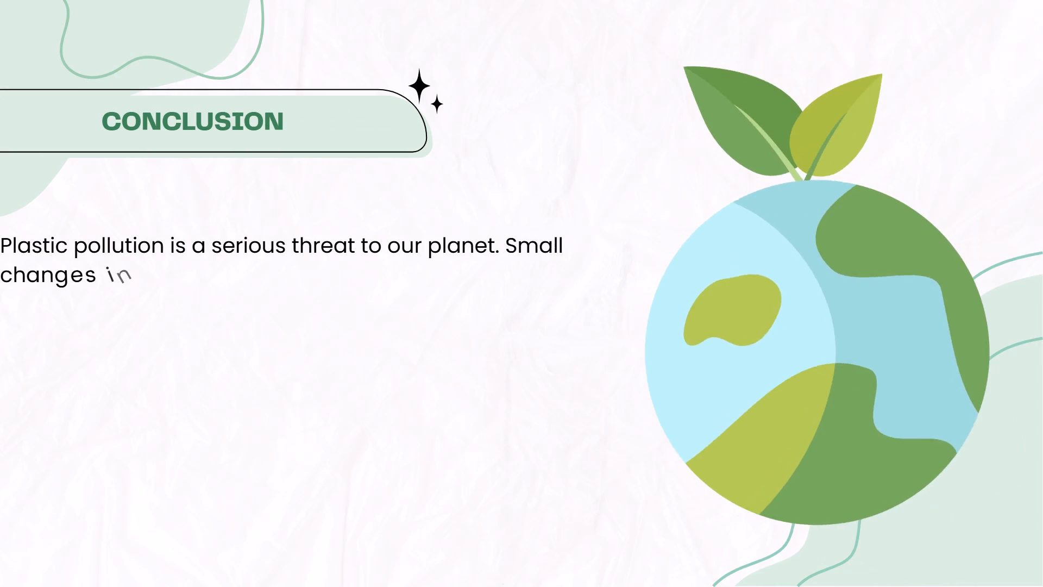
key(Right)
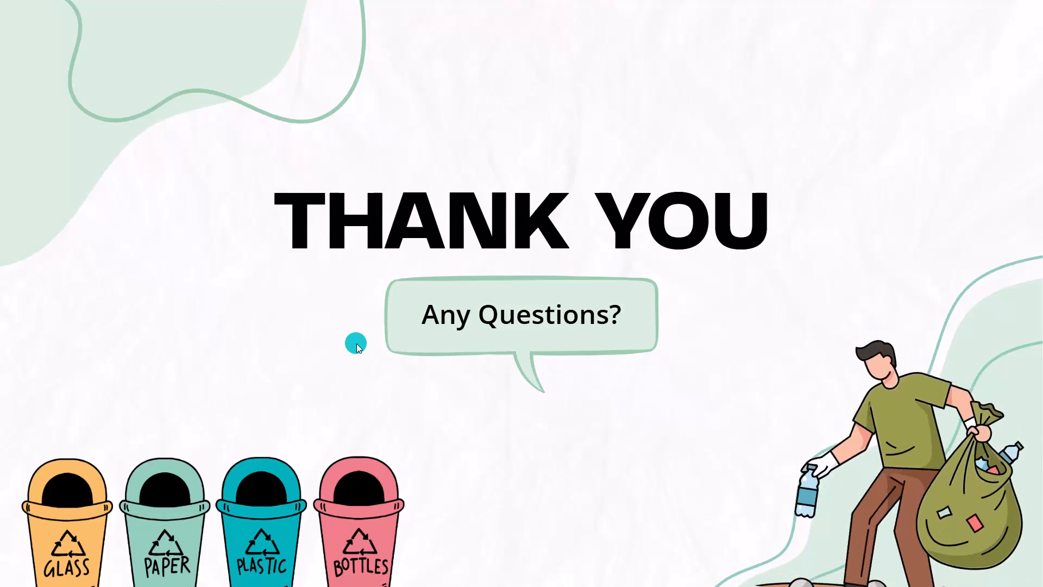
key(Escape)
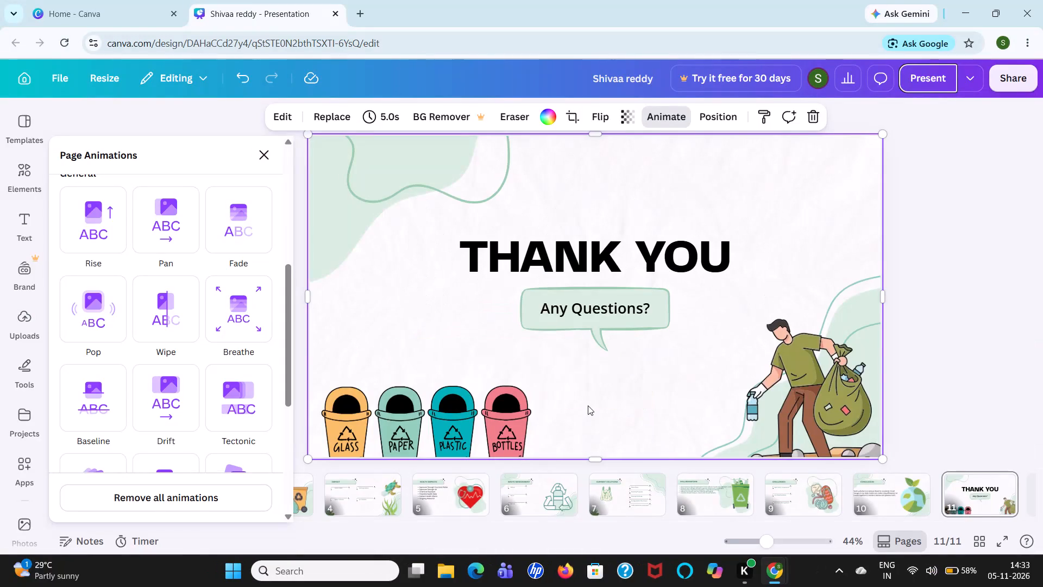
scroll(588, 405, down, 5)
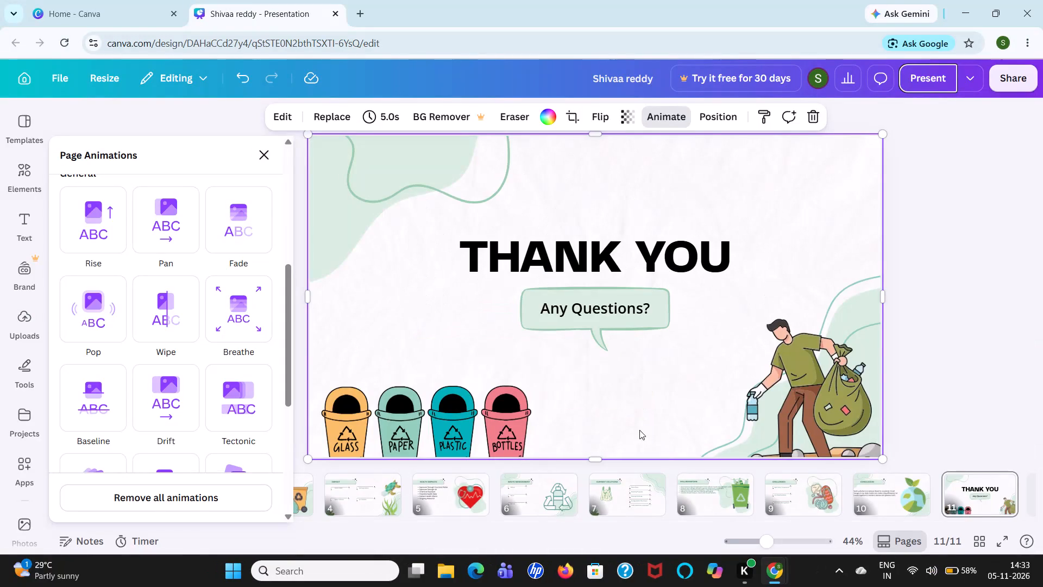